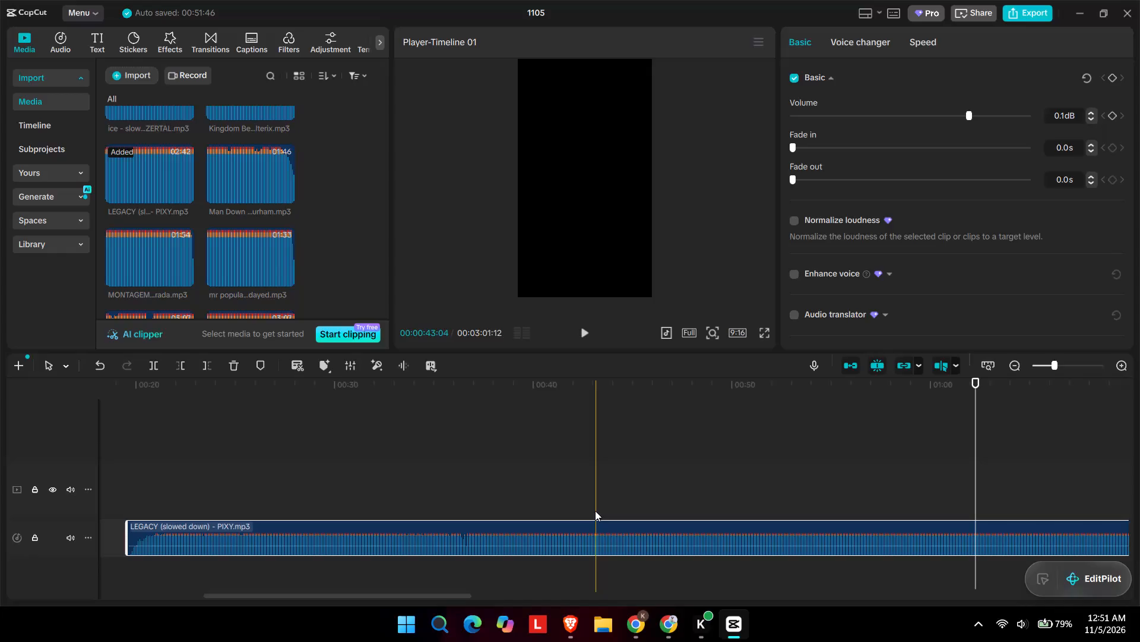
Delete the LEGACY (slowed down) - PIXY audio clip from the timeline.
{"action": "key", "text": "Delete"}
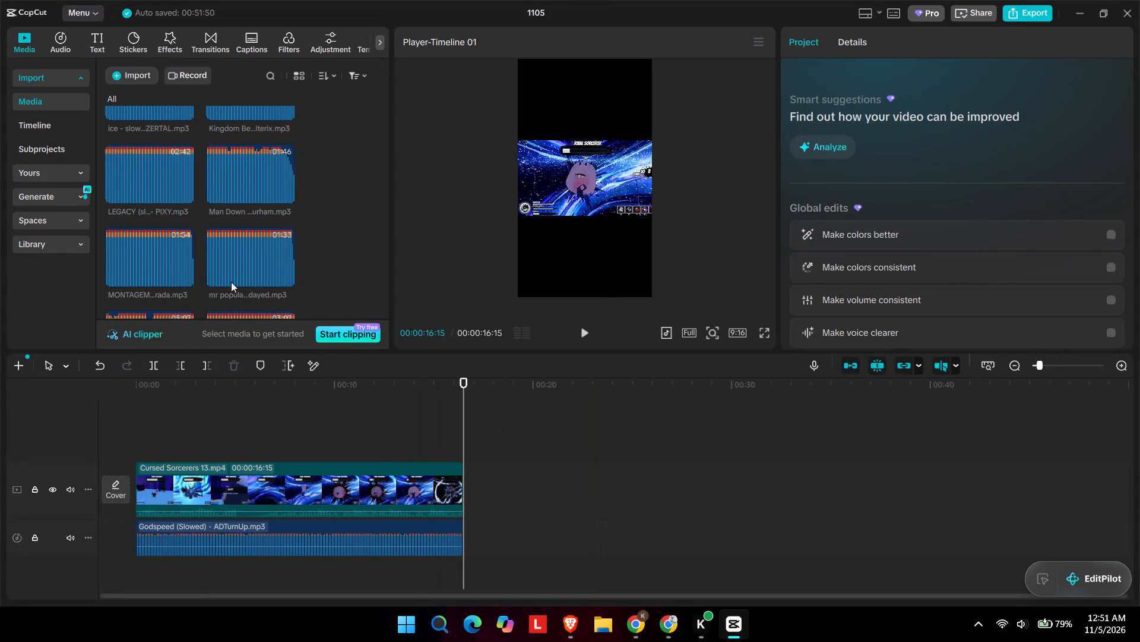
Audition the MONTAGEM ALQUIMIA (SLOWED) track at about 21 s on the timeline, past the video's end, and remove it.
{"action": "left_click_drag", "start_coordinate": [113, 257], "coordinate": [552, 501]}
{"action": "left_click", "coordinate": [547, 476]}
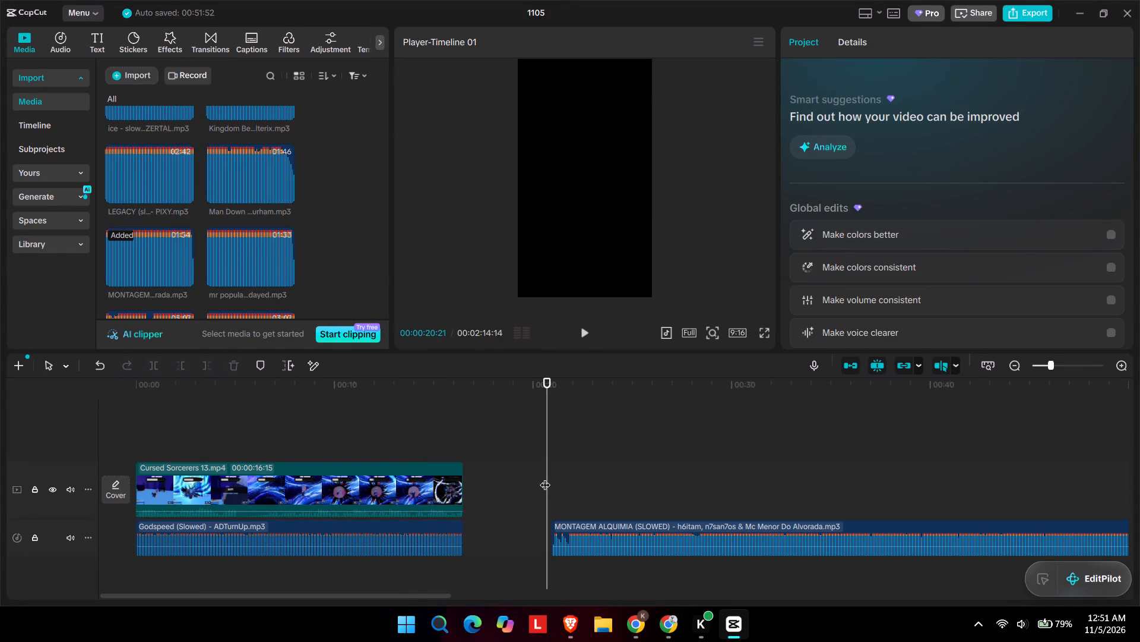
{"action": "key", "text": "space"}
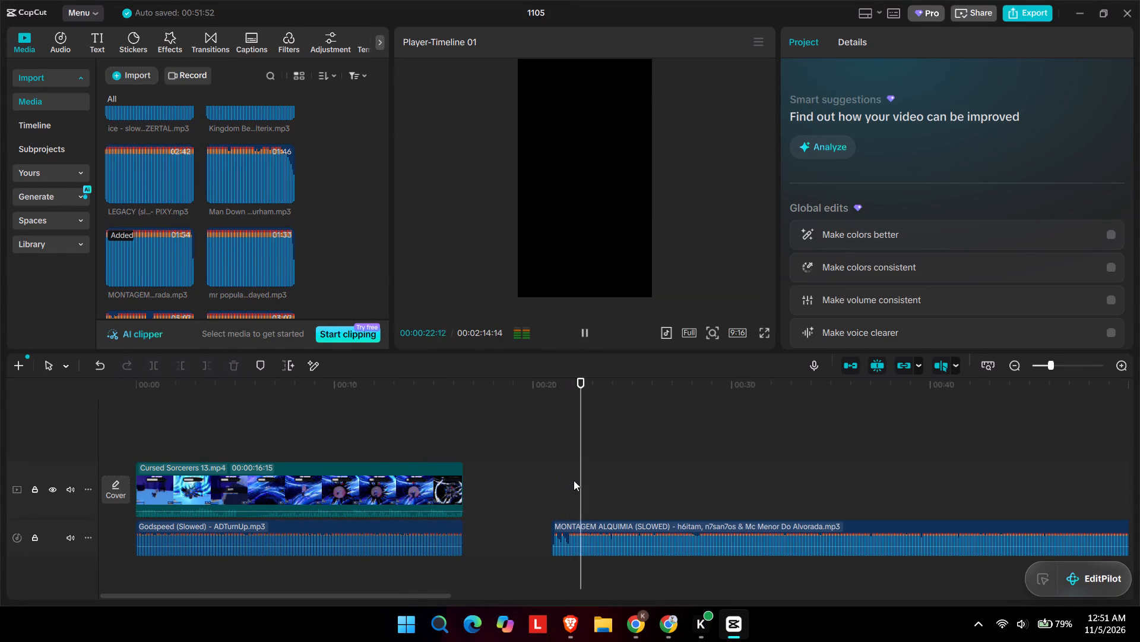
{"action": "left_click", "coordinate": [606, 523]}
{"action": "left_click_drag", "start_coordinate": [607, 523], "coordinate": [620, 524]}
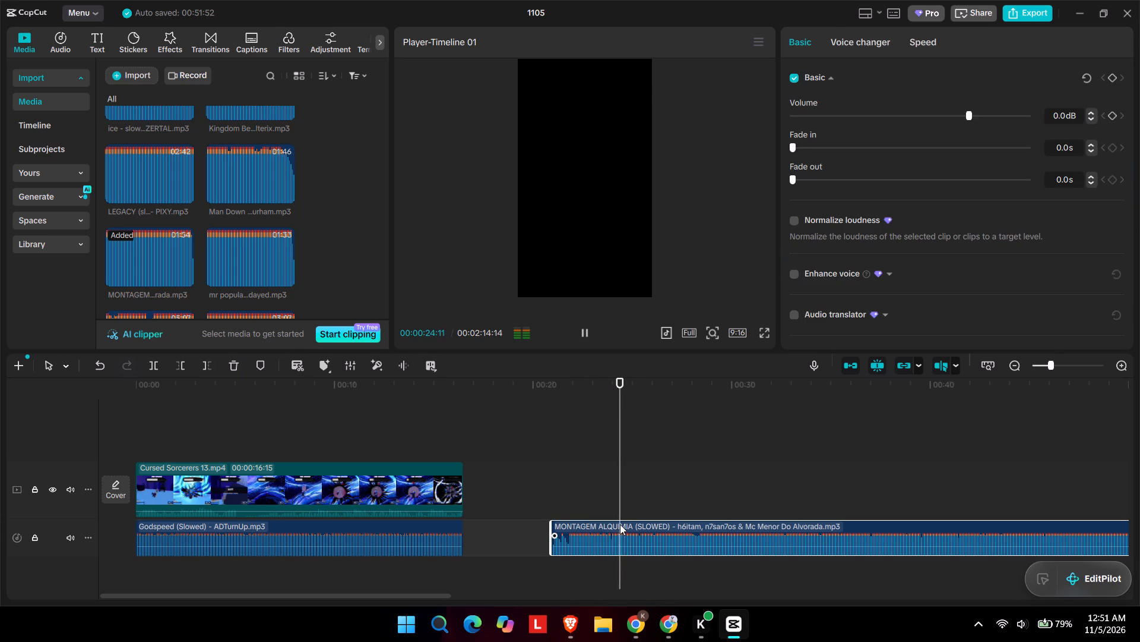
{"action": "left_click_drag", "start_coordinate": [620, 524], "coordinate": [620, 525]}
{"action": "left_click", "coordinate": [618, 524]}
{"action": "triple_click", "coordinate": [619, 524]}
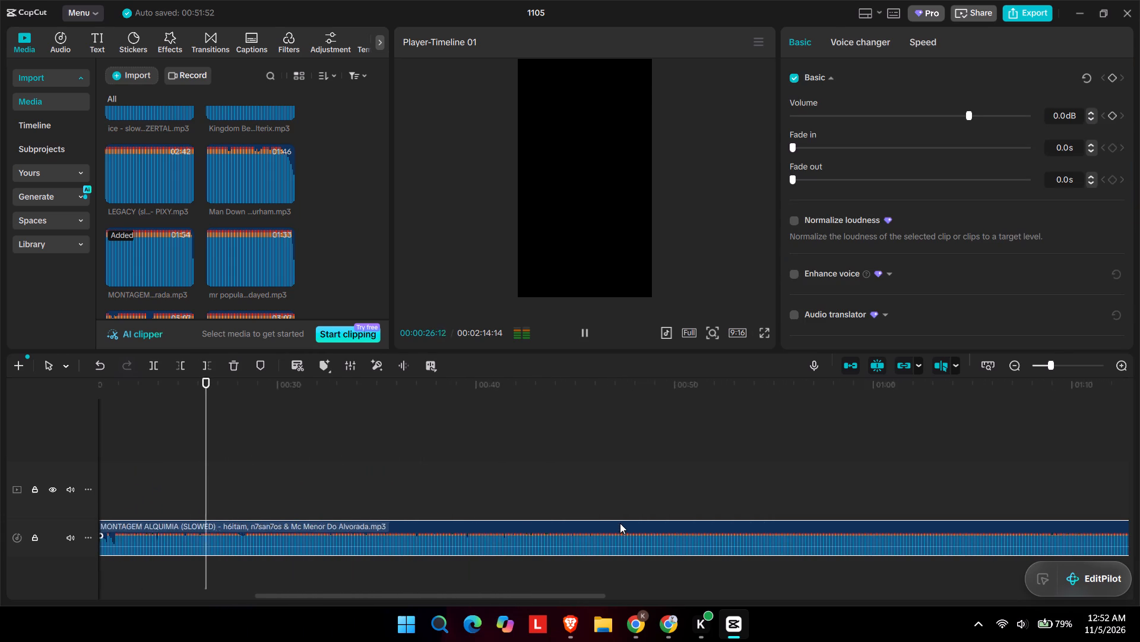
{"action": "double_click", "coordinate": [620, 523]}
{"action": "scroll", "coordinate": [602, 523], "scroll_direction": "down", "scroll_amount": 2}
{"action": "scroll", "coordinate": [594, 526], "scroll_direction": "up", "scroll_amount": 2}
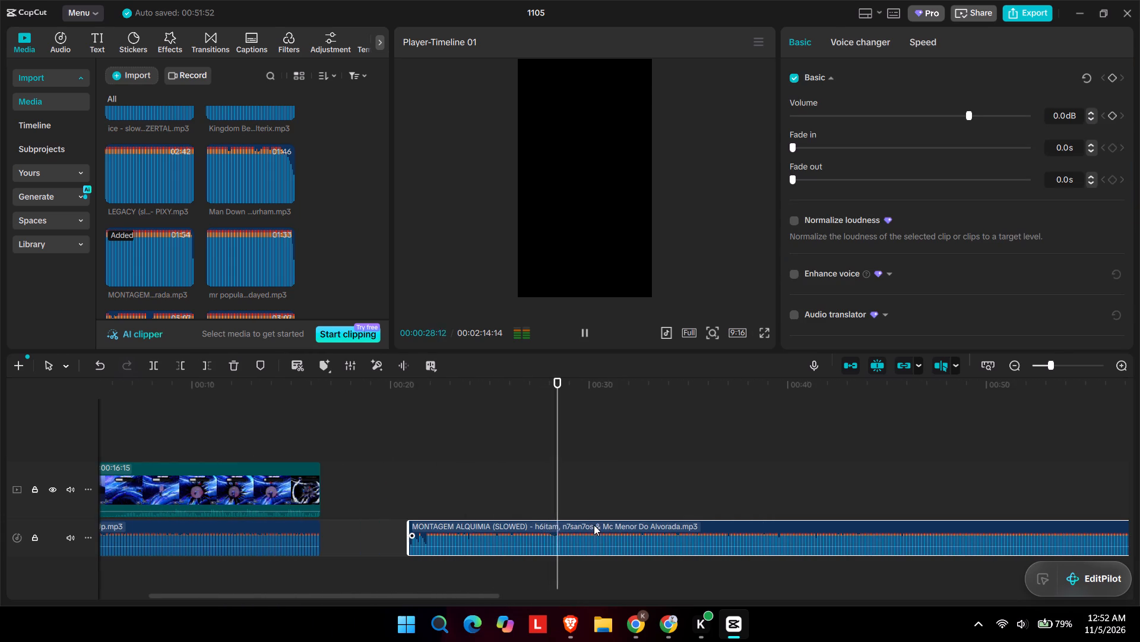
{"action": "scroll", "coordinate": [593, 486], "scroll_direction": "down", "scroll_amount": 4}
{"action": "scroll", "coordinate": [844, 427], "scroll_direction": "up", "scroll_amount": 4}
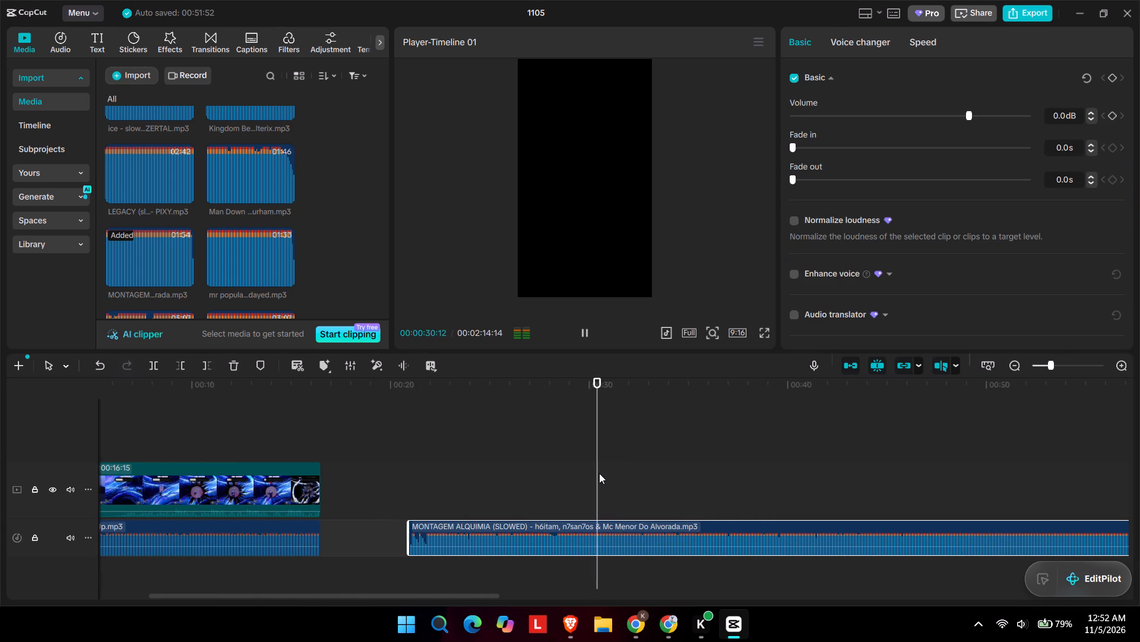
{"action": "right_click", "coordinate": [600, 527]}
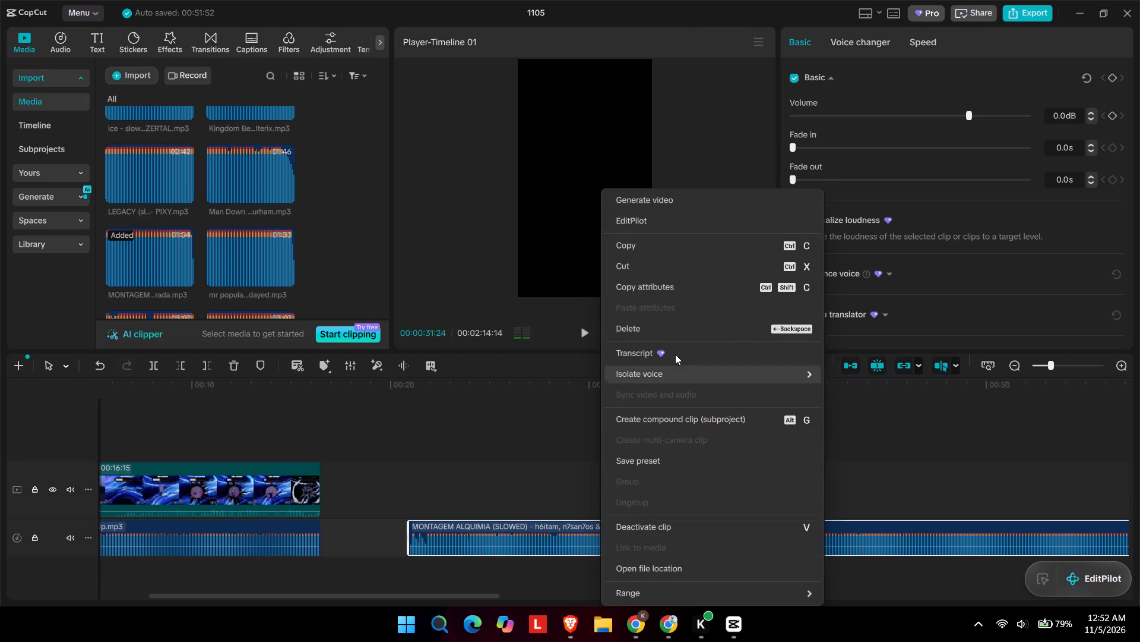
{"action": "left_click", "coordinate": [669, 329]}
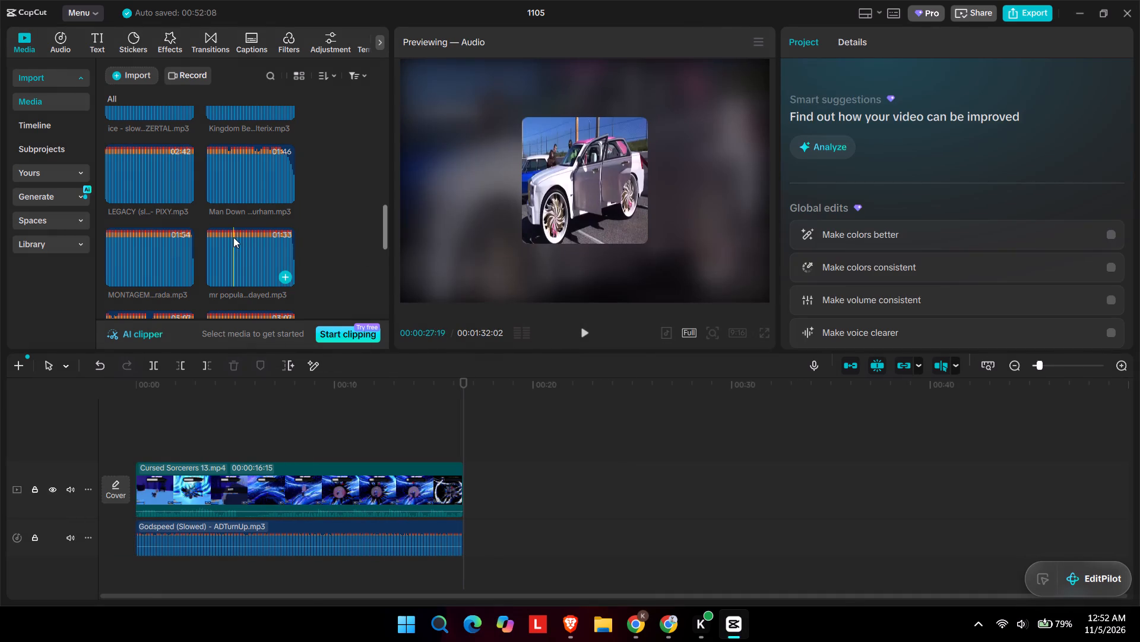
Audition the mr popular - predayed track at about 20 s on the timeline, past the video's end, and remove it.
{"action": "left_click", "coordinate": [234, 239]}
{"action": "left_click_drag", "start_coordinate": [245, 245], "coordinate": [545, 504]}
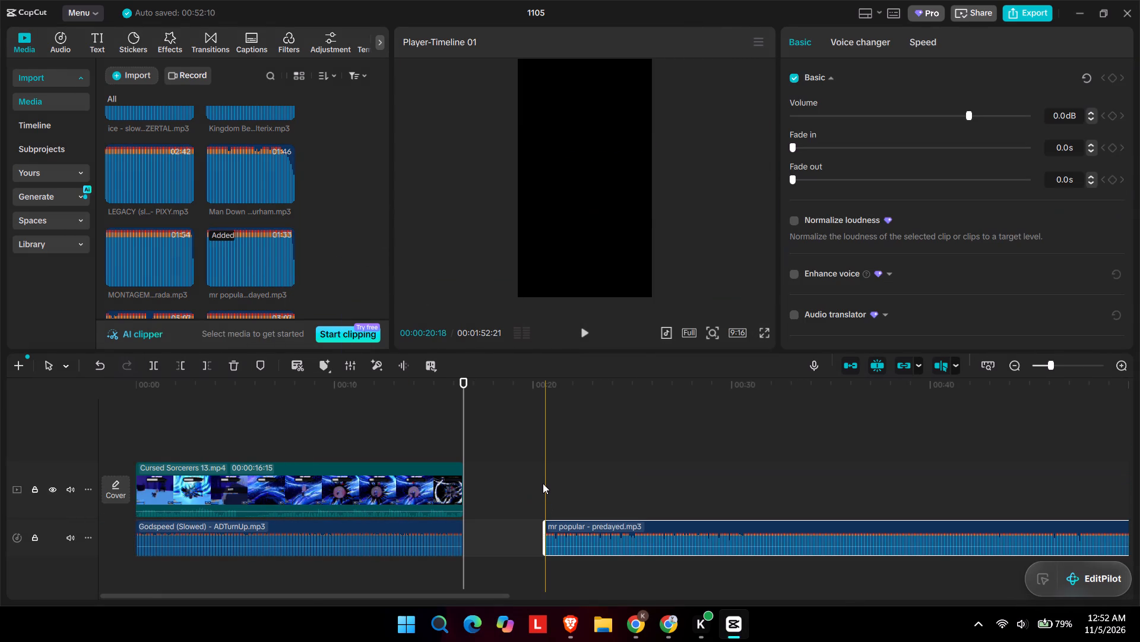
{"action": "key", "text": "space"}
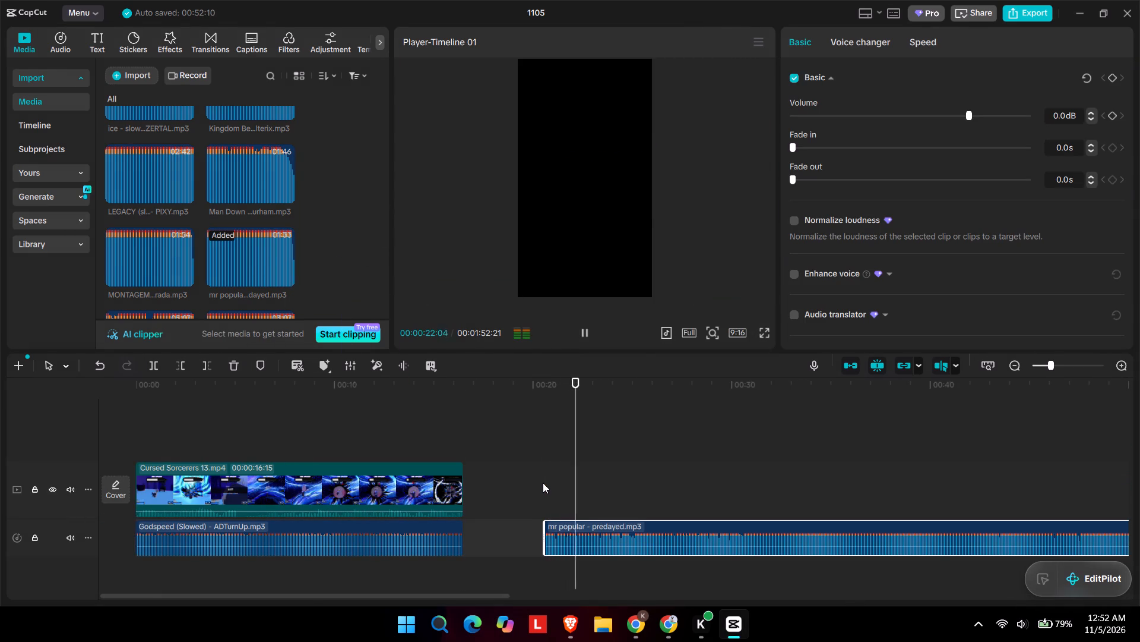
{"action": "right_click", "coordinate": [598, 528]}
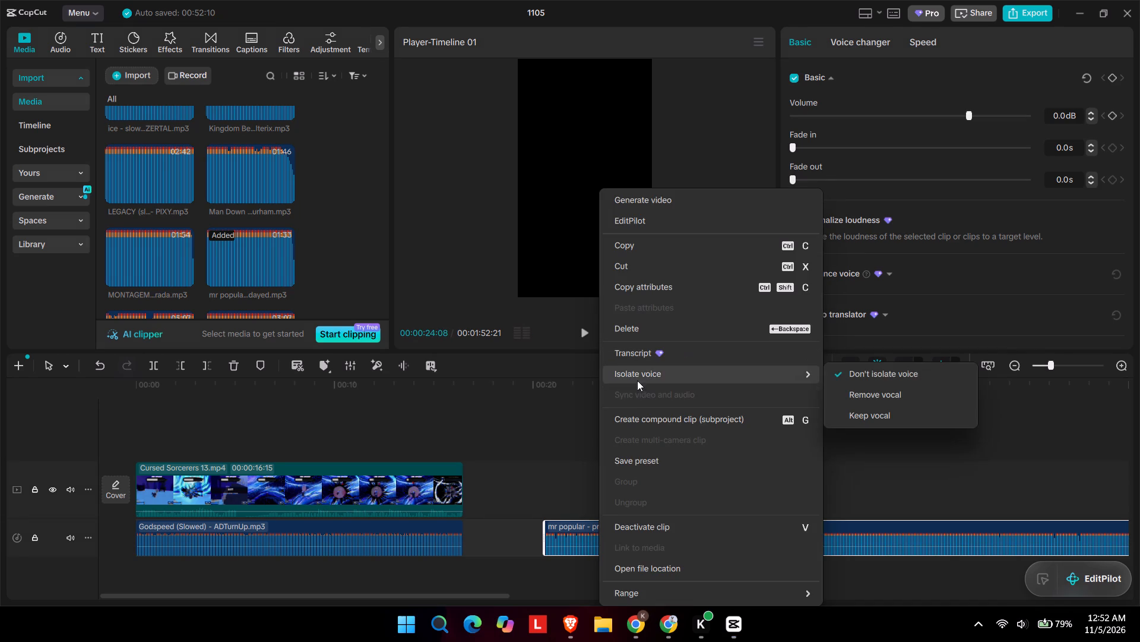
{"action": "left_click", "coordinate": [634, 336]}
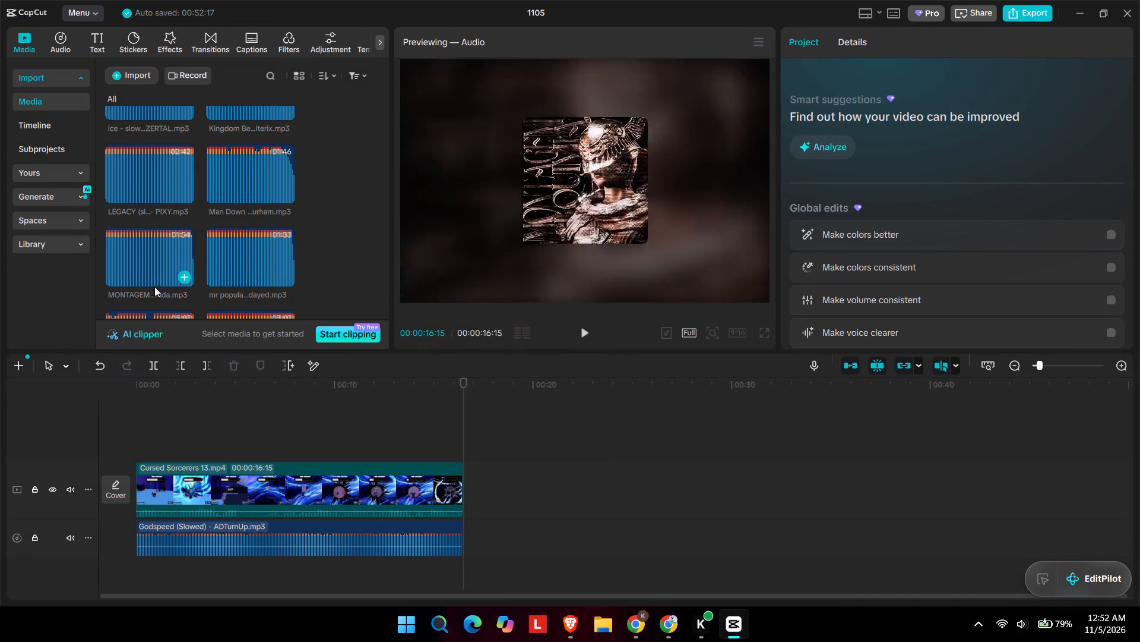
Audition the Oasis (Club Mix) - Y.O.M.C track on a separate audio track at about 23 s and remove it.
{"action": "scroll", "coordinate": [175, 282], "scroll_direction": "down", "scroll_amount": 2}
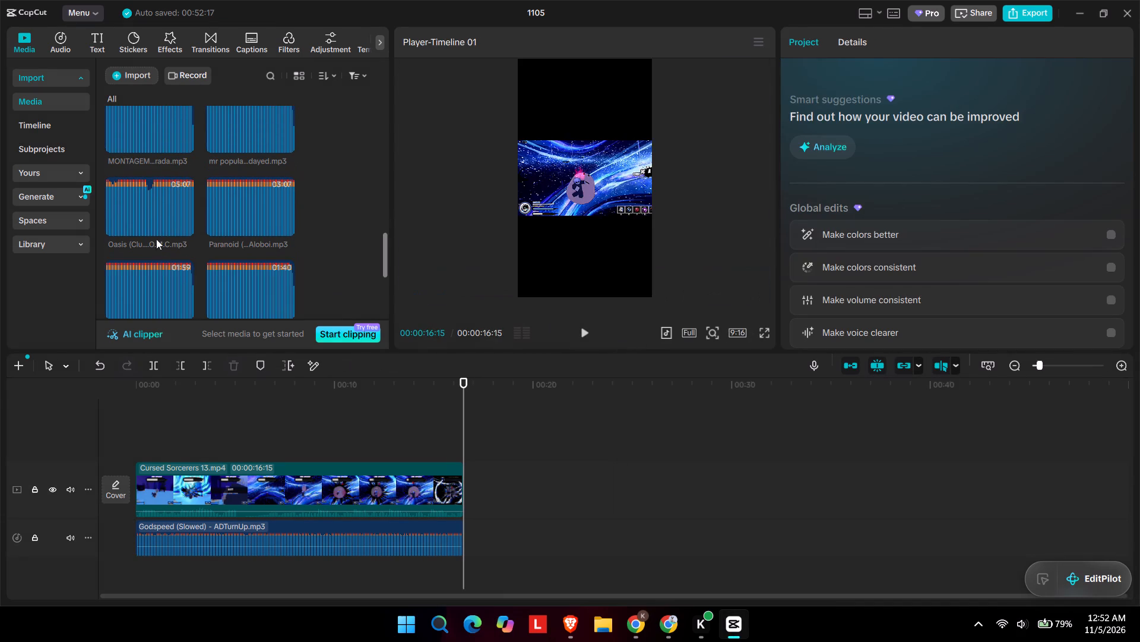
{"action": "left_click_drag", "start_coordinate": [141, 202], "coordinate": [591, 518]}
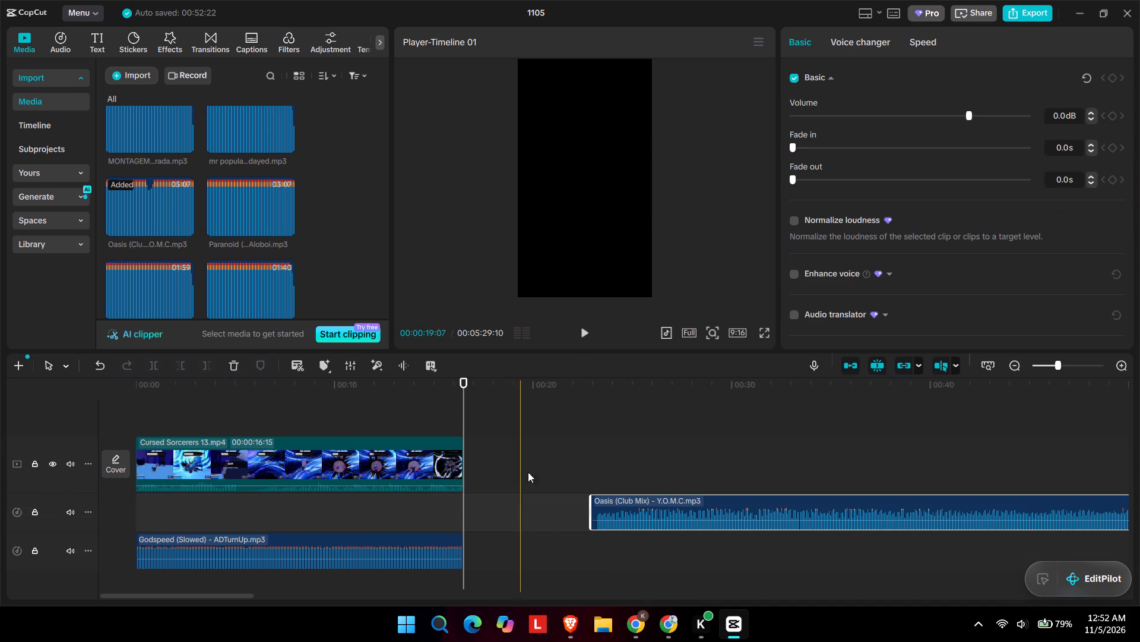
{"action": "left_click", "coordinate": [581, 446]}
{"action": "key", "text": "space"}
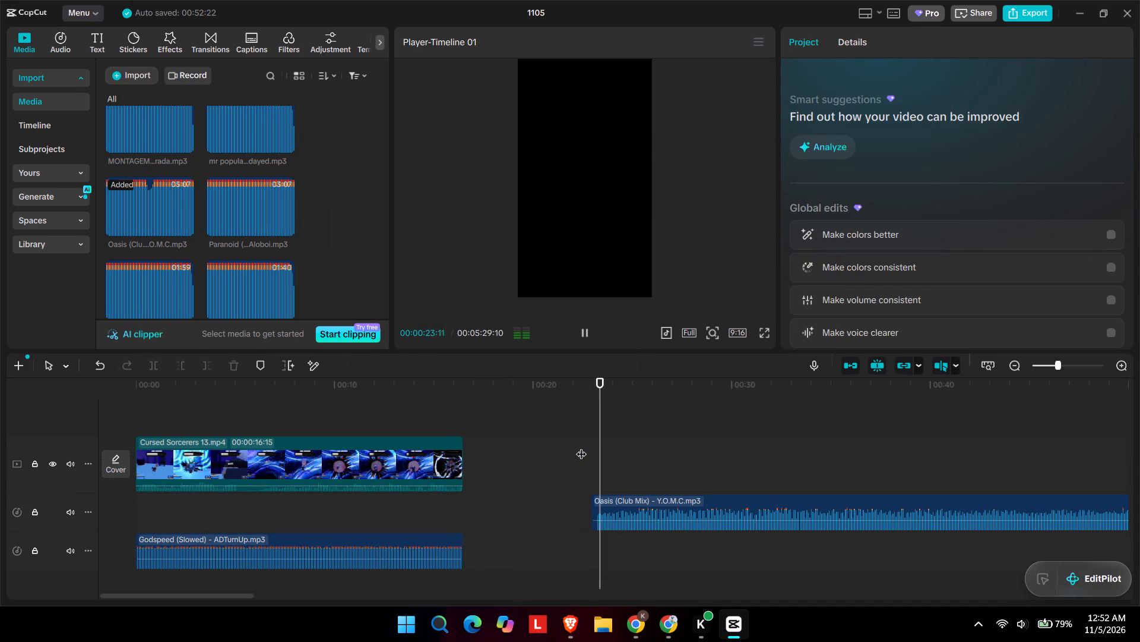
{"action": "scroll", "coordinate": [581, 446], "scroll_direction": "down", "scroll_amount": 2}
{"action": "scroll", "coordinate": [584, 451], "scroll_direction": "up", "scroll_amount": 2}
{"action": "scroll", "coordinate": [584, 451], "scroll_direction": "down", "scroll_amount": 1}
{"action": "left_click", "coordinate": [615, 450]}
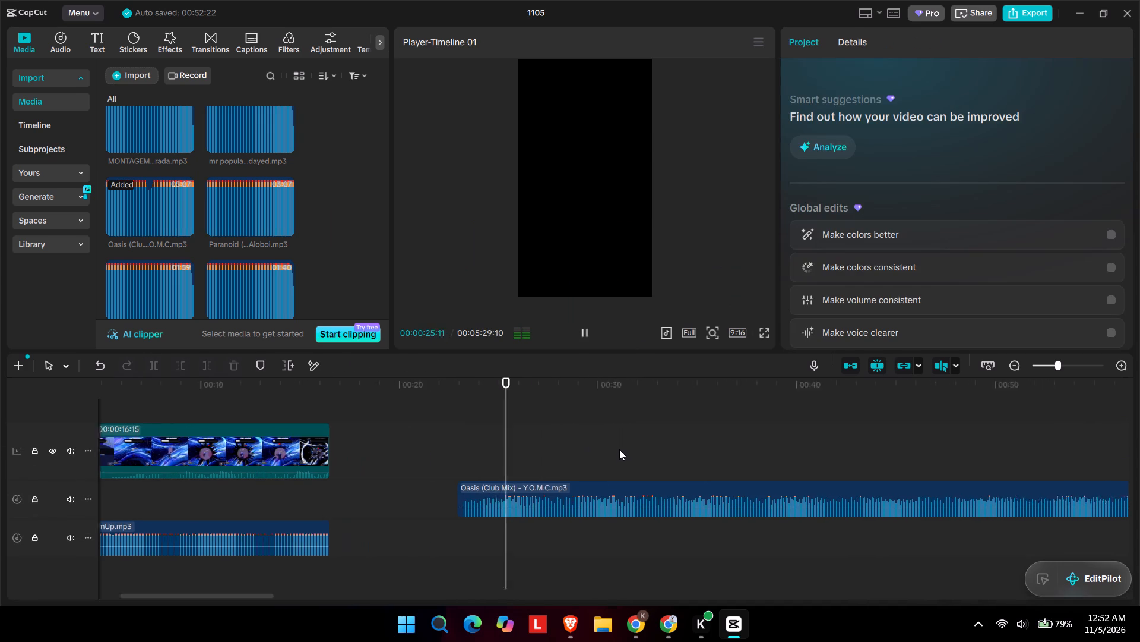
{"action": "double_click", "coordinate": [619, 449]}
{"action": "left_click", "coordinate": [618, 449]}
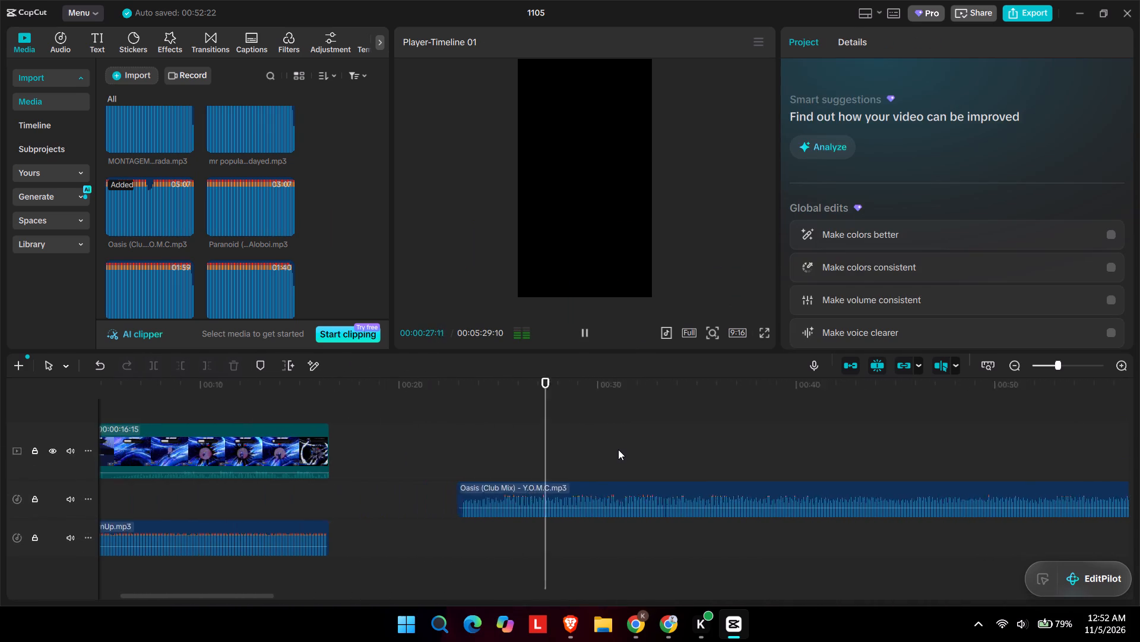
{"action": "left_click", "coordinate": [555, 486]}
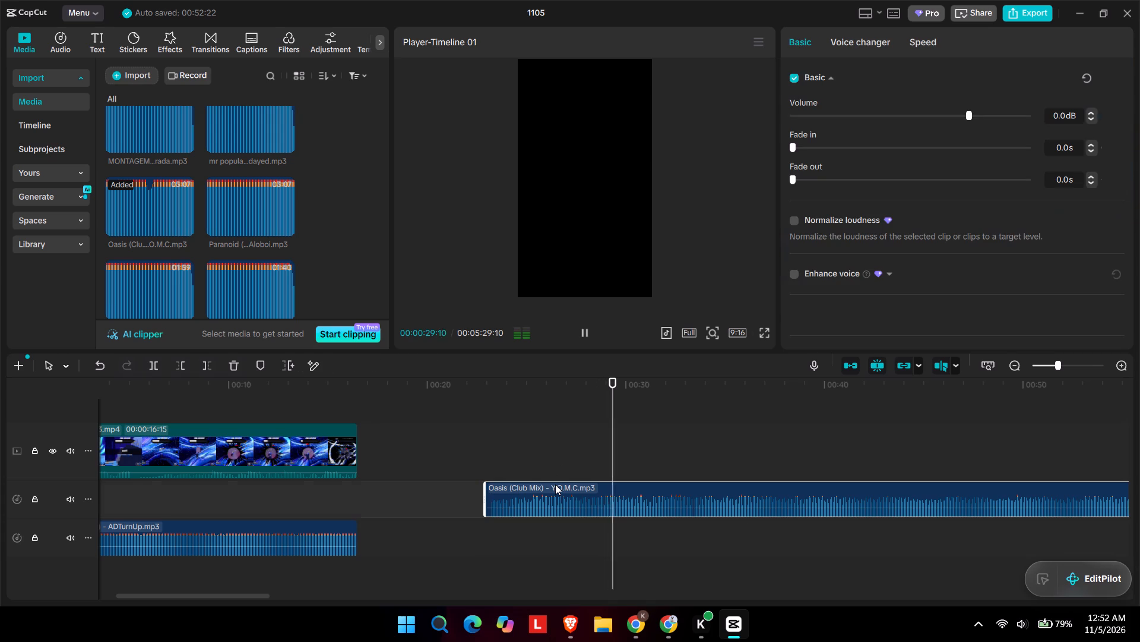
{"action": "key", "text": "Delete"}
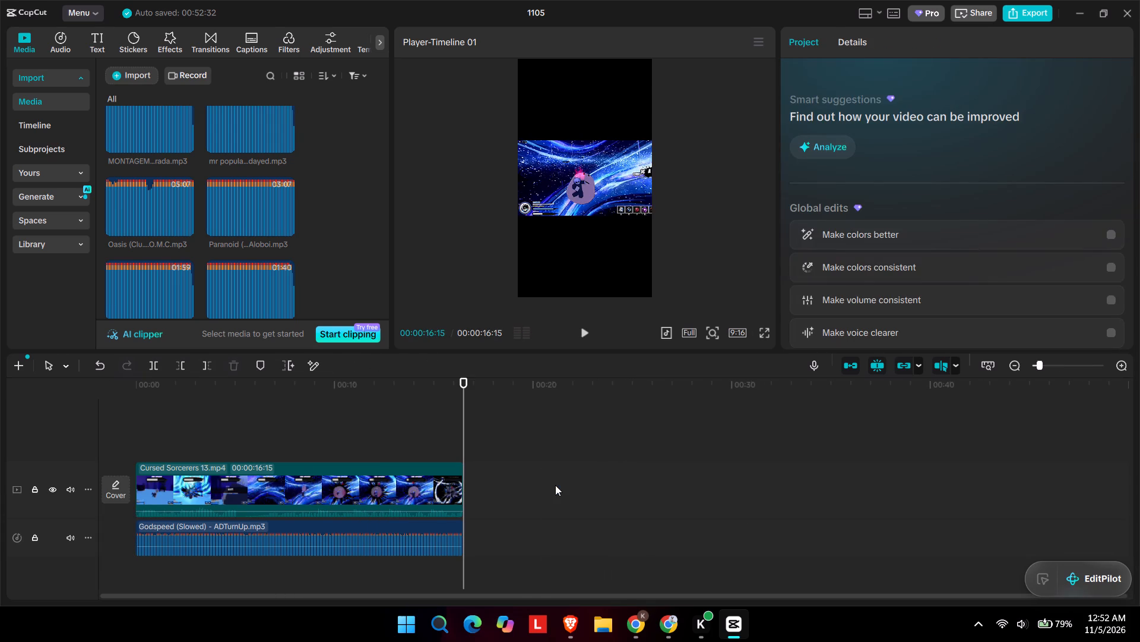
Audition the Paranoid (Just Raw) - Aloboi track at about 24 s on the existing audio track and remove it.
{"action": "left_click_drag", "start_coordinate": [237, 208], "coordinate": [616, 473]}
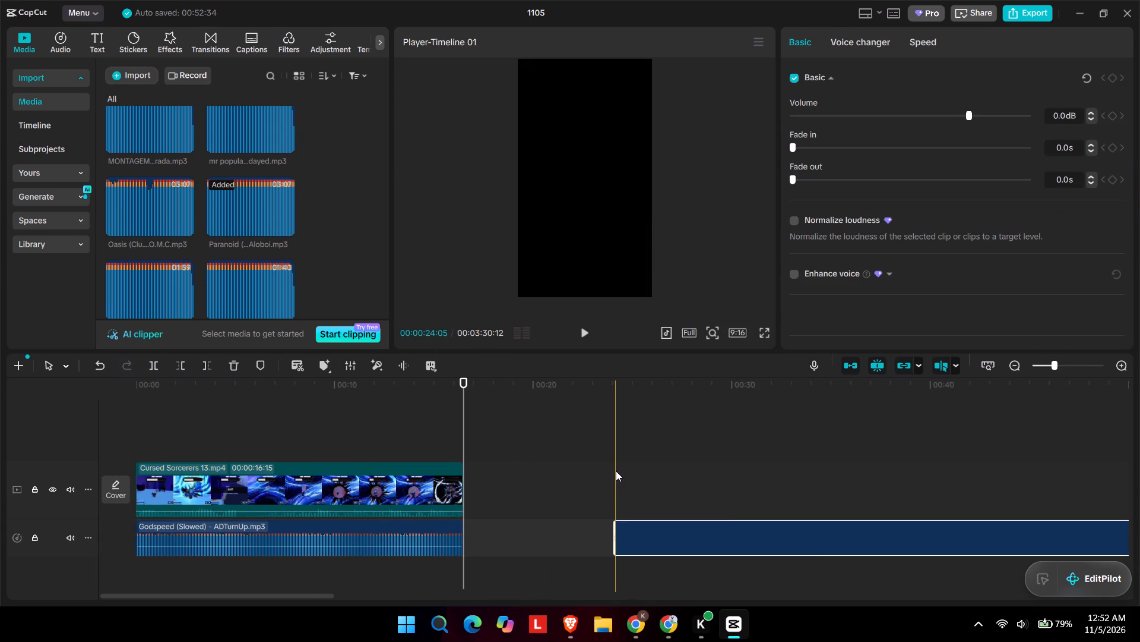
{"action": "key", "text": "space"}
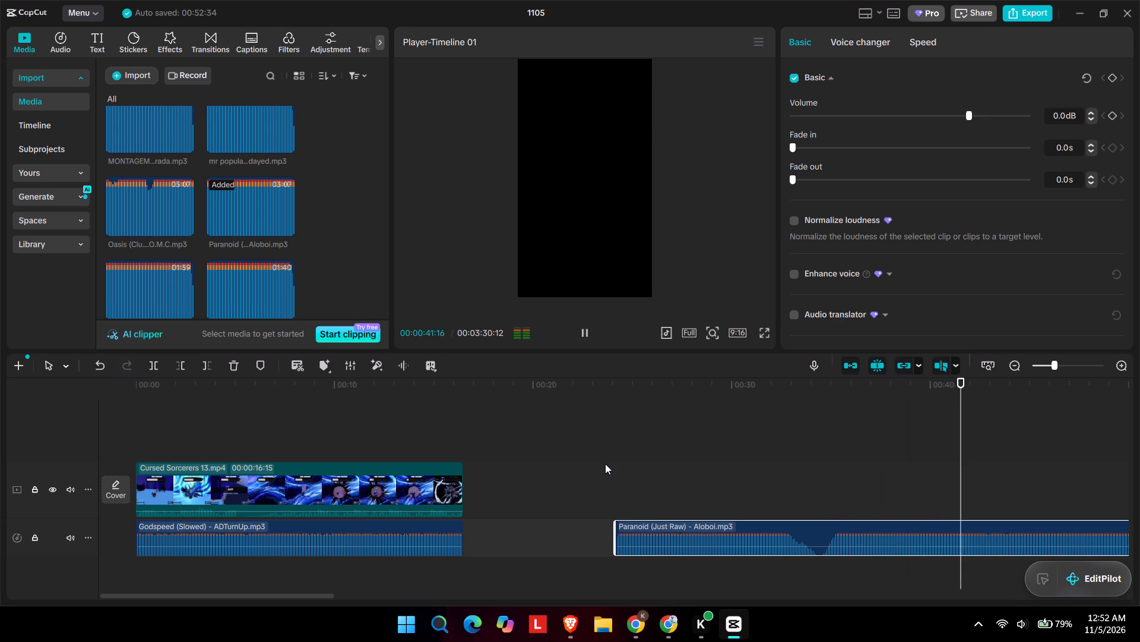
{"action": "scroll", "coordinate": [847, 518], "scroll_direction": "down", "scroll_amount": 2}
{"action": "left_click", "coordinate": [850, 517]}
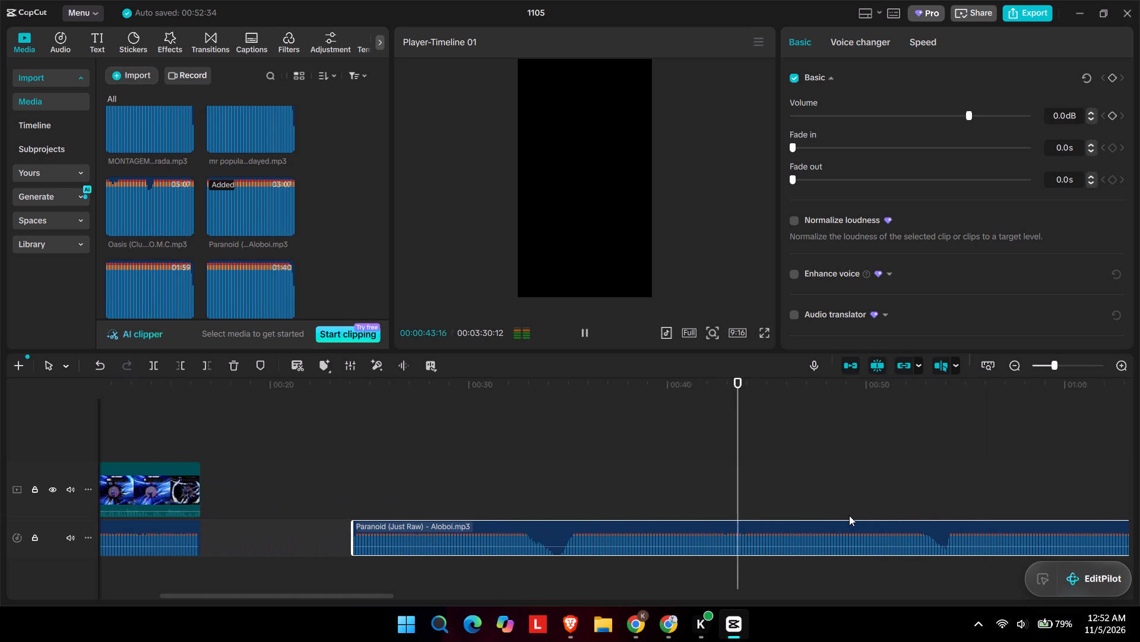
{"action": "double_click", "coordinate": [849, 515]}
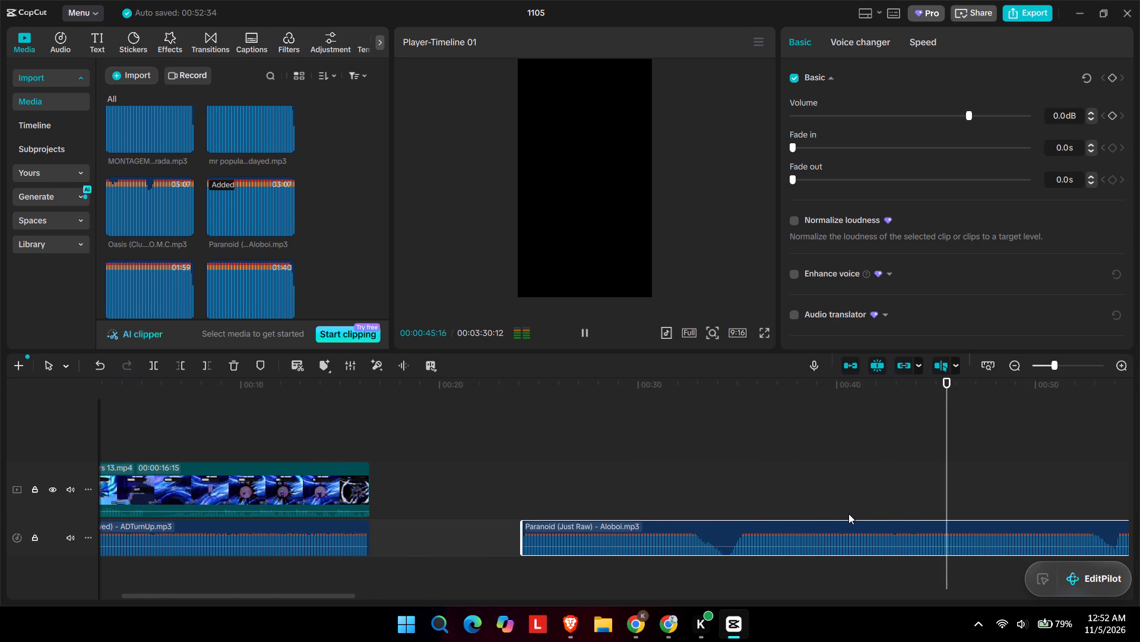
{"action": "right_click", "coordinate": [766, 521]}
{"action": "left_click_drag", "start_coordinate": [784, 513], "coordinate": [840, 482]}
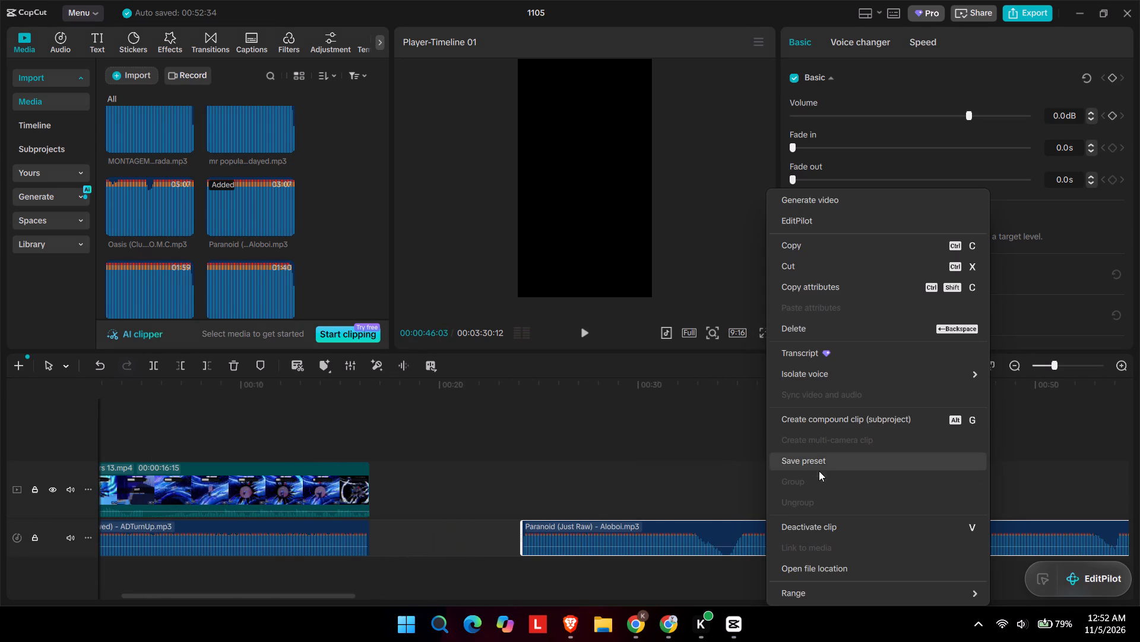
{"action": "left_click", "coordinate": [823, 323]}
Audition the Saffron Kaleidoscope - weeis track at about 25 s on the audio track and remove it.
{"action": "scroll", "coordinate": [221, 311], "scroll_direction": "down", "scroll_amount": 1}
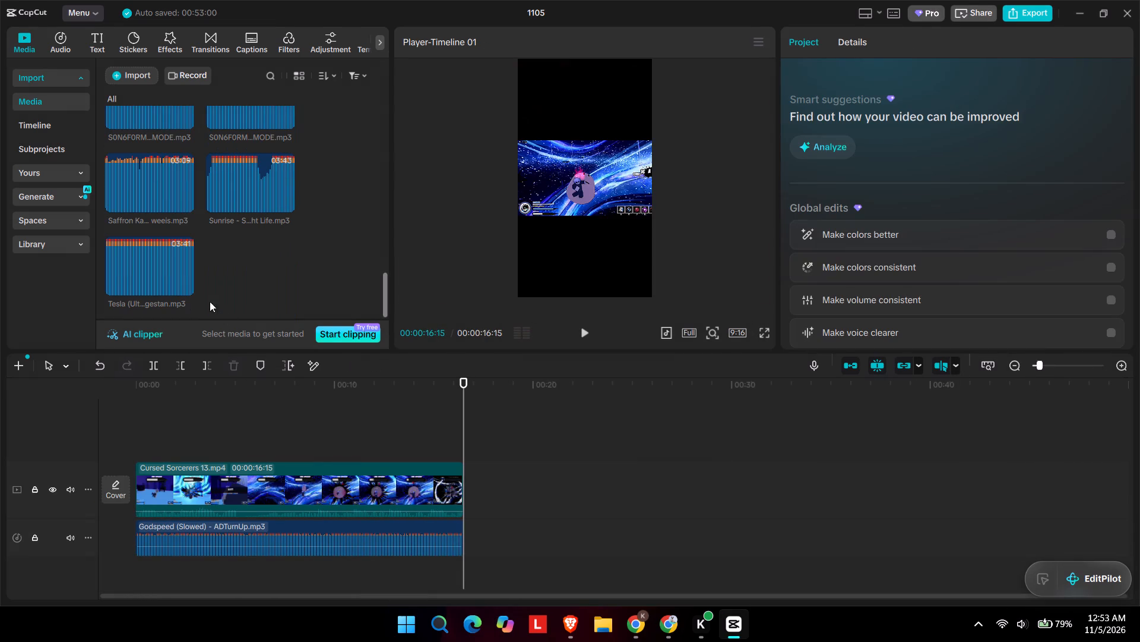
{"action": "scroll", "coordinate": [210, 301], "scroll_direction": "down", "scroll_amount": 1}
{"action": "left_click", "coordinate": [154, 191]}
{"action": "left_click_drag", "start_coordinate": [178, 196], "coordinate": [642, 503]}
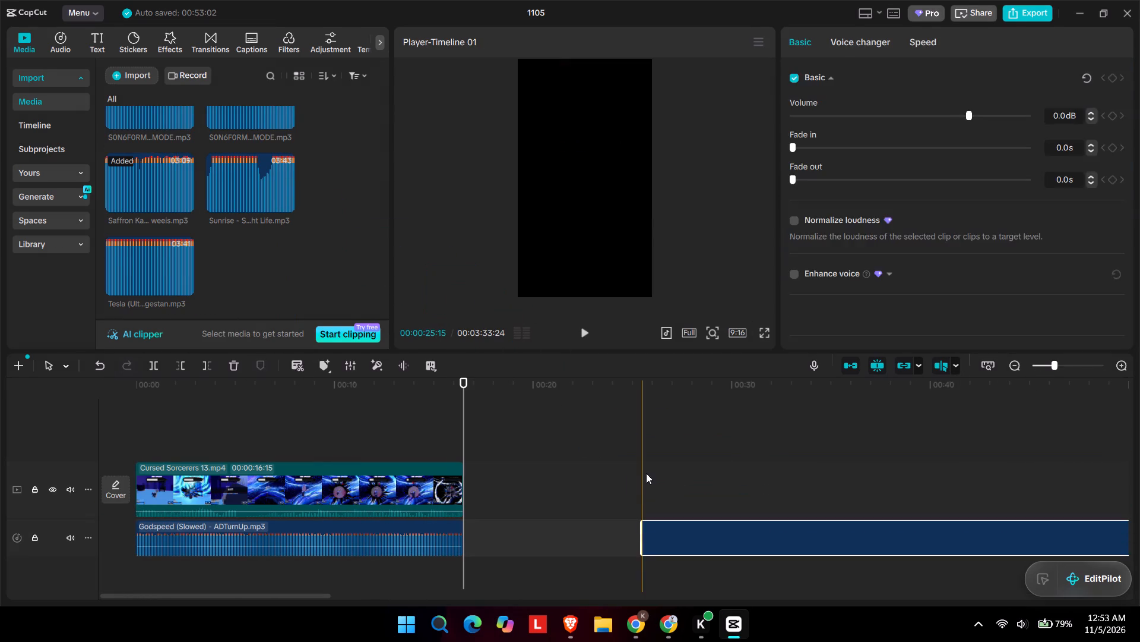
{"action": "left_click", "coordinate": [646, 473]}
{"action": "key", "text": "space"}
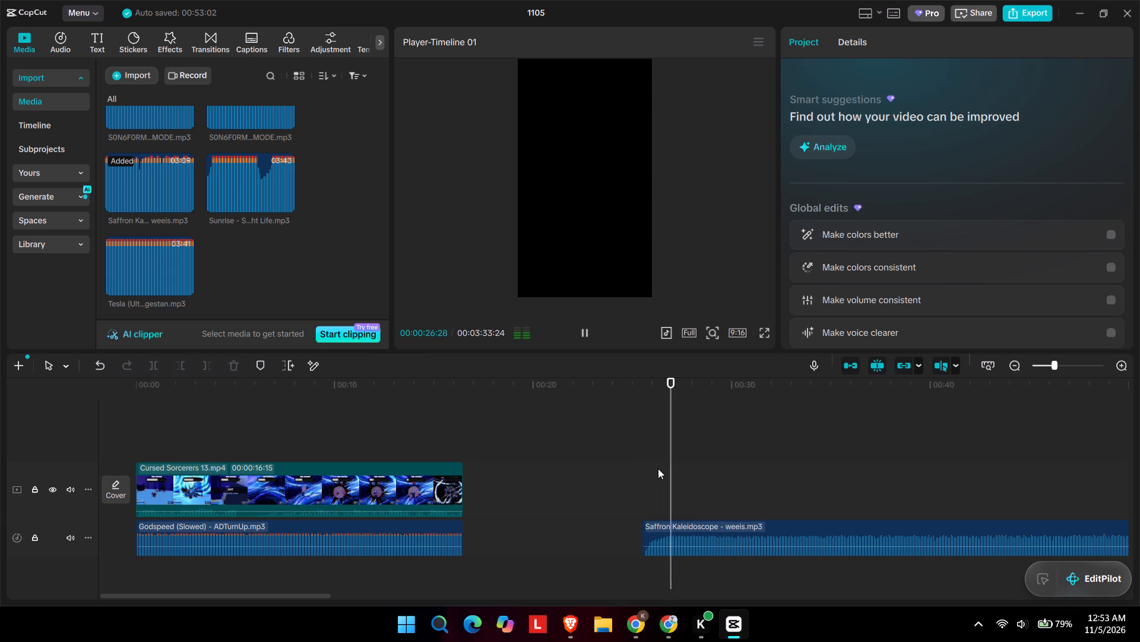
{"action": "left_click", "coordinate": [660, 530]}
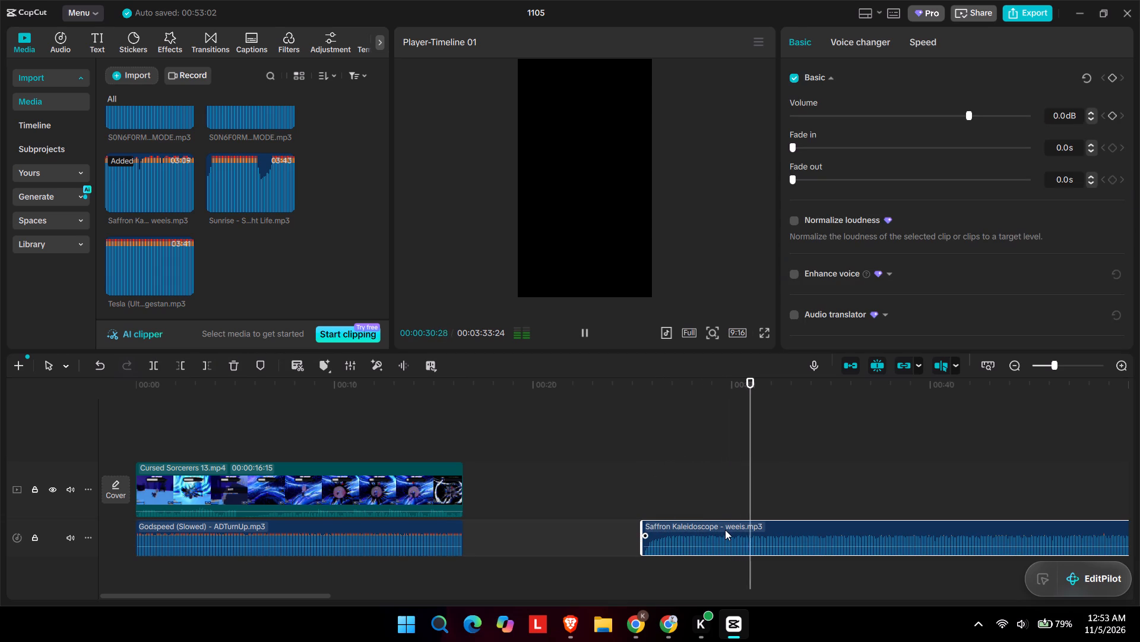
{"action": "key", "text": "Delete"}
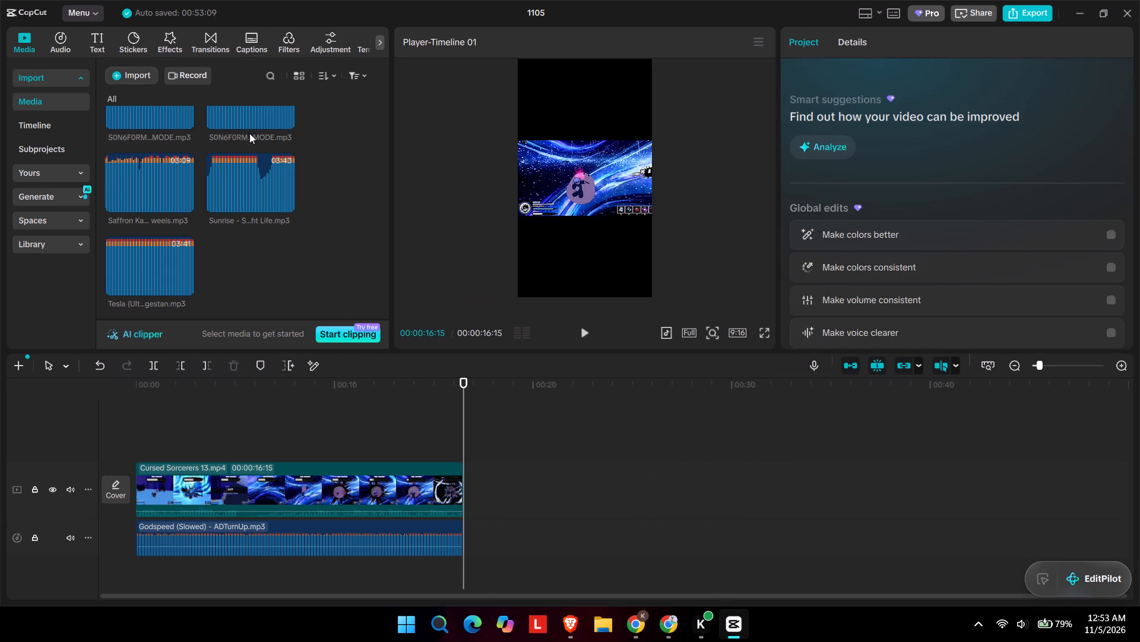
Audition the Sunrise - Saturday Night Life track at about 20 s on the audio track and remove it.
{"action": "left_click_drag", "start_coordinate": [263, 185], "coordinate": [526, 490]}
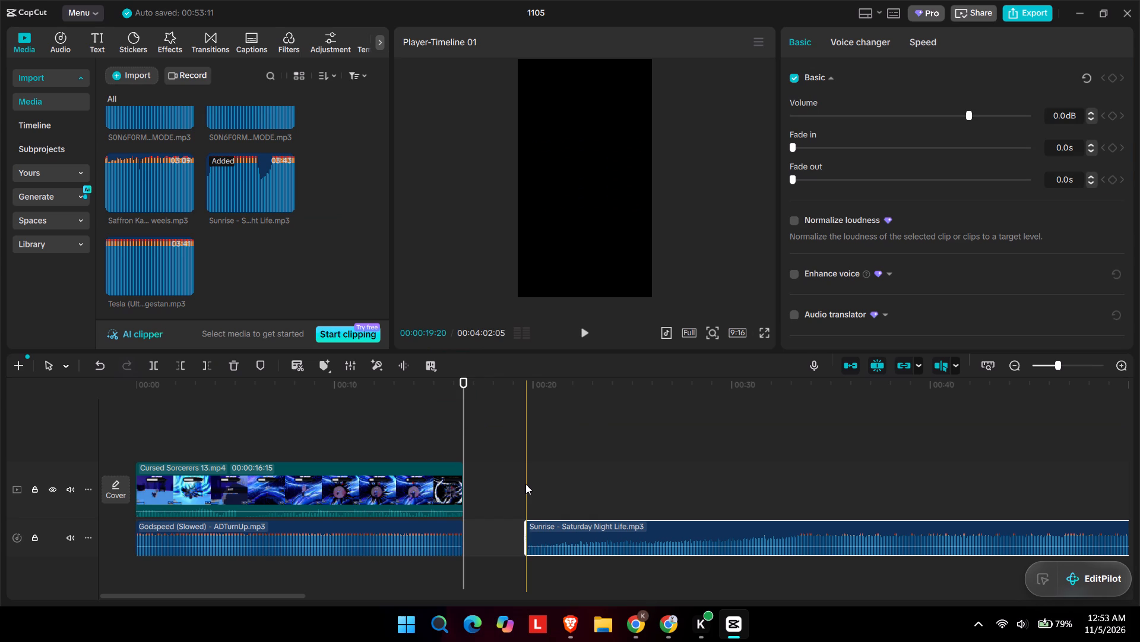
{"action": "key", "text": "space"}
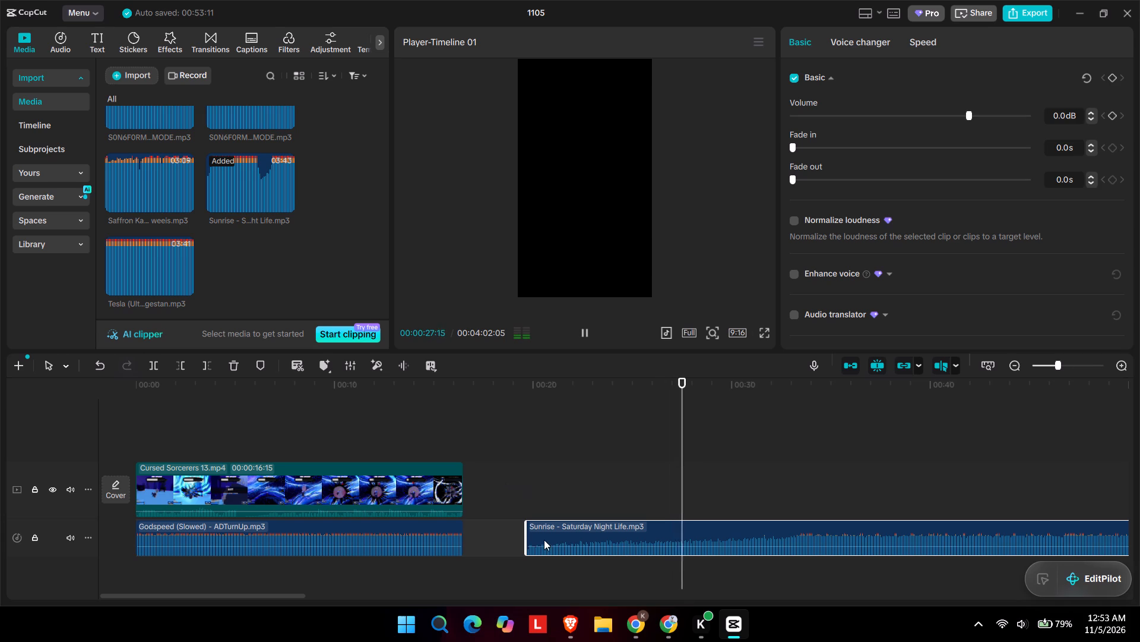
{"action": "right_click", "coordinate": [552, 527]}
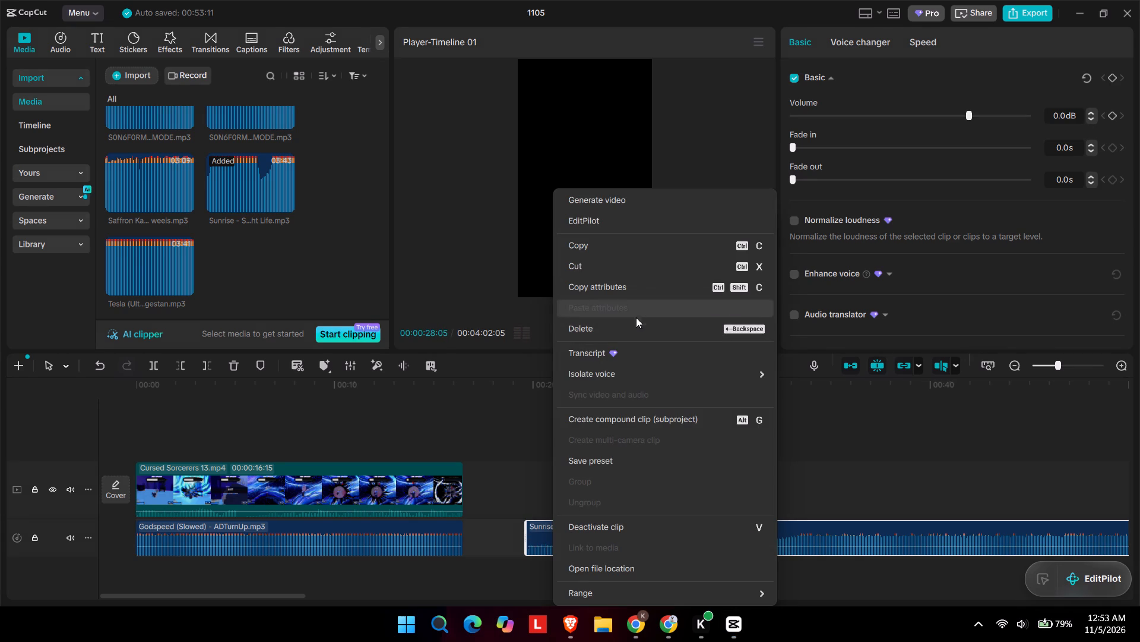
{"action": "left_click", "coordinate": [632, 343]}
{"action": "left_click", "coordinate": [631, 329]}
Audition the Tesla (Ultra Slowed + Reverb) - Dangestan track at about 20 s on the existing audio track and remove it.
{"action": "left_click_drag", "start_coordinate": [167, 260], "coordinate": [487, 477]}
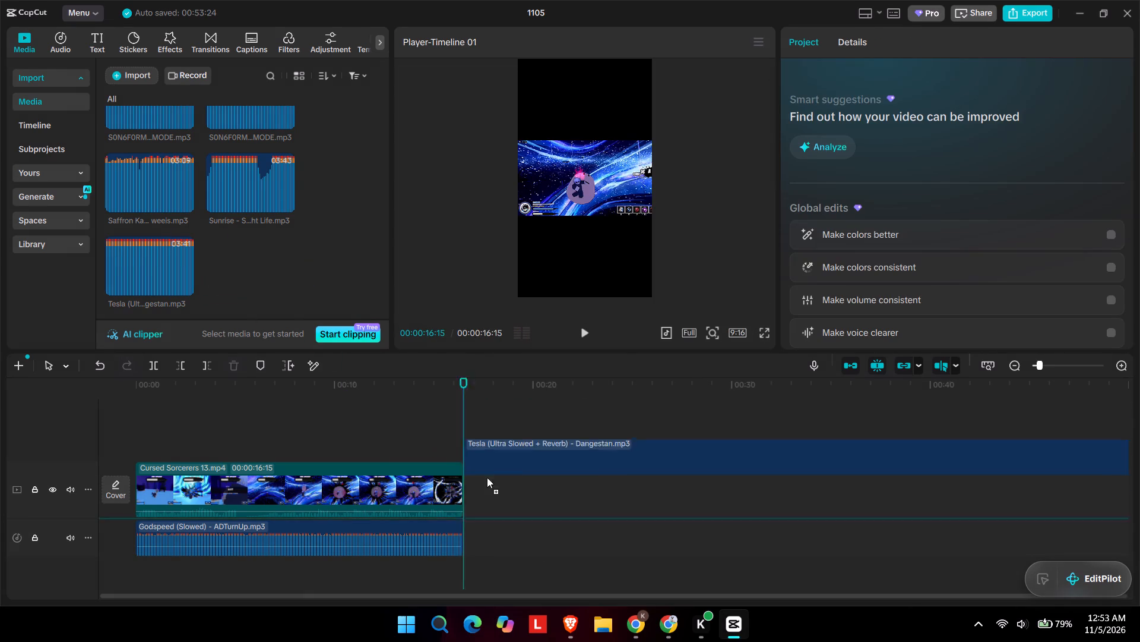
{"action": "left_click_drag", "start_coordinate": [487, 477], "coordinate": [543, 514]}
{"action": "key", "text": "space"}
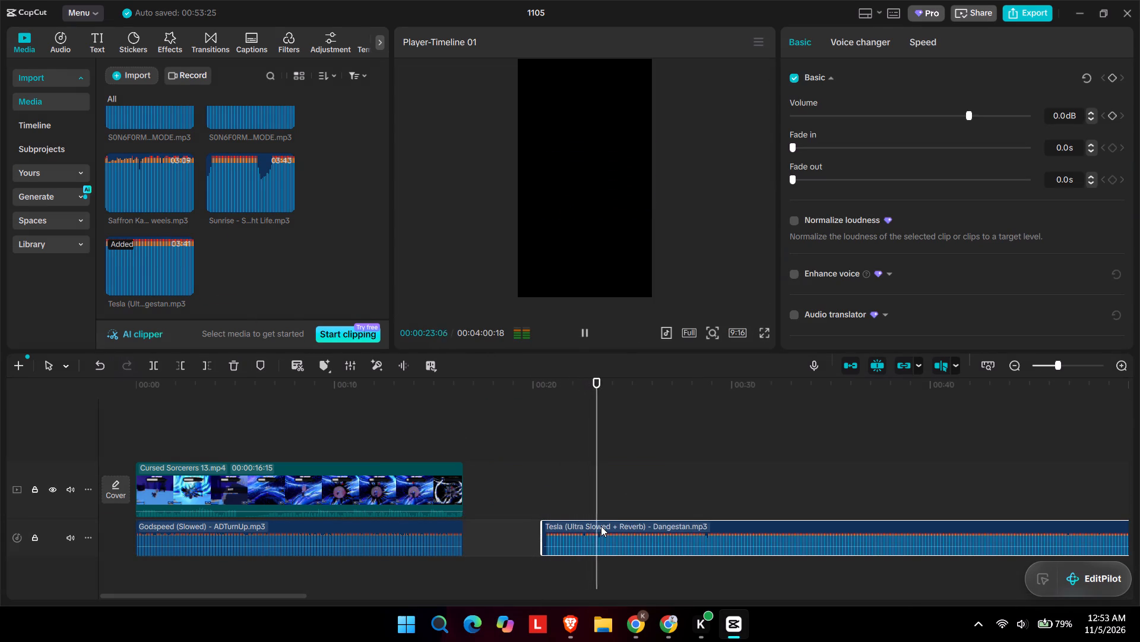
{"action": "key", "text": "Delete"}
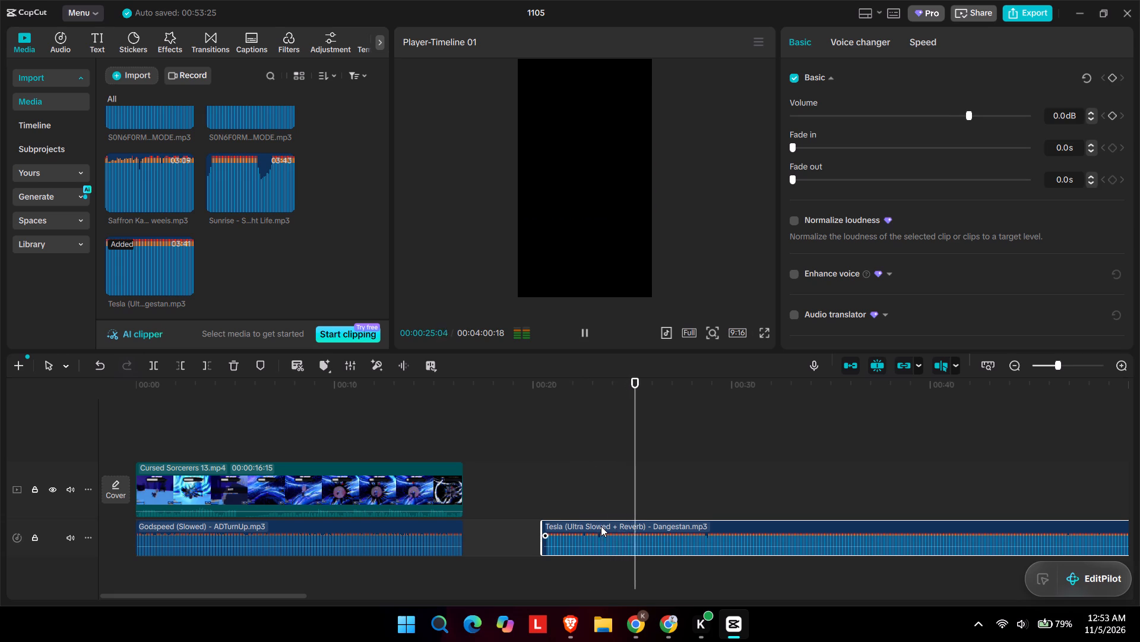
Play the opening seconds of the Cursed Sorcerers 13 video with the Godspeed (Slowed) - ADTurnUp track underneath.
{"action": "scroll", "coordinate": [597, 527], "scroll_direction": "down", "scroll_amount": 1}
{"action": "left_click", "coordinate": [153, 418]}
{"action": "key", "text": "space"}
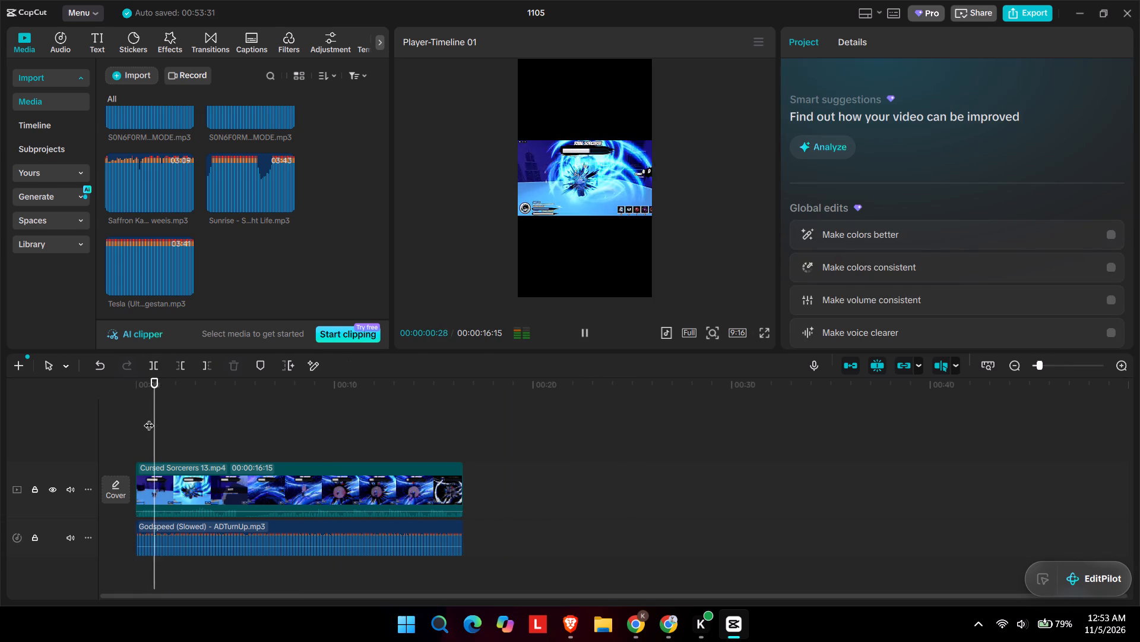
{"action": "key", "text": "space"}
{"action": "left_click", "coordinate": [172, 493]}
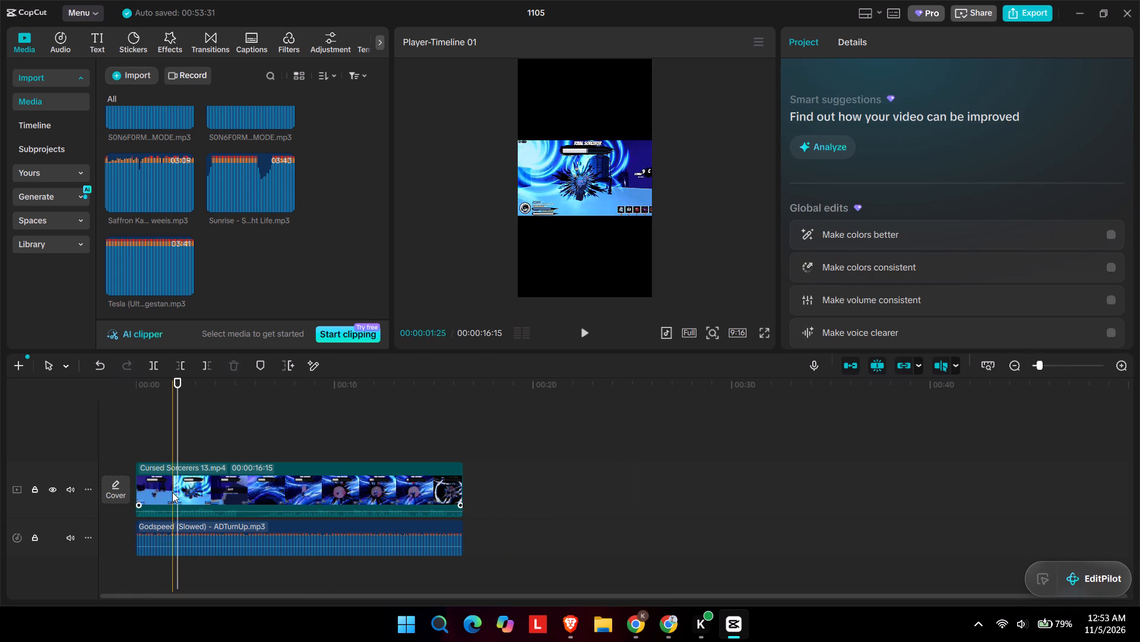
{"action": "scroll", "coordinate": [173, 492], "scroll_direction": "up", "scroll_amount": 16, "text": "ctrl"}
{"action": "scroll", "coordinate": [186, 483], "scroll_direction": "up", "scroll_amount": 12, "text": "ctrl"}
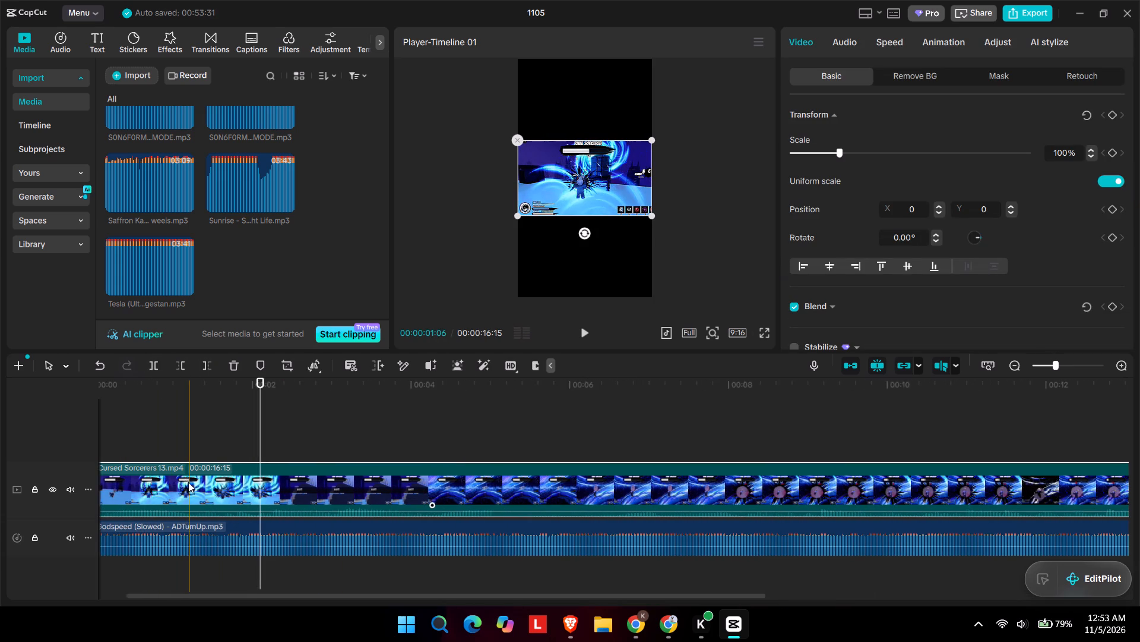
{"action": "scroll", "coordinate": [190, 481], "scroll_direction": "right", "scroll_amount": 3}
{"action": "left_click", "coordinate": [155, 446]}
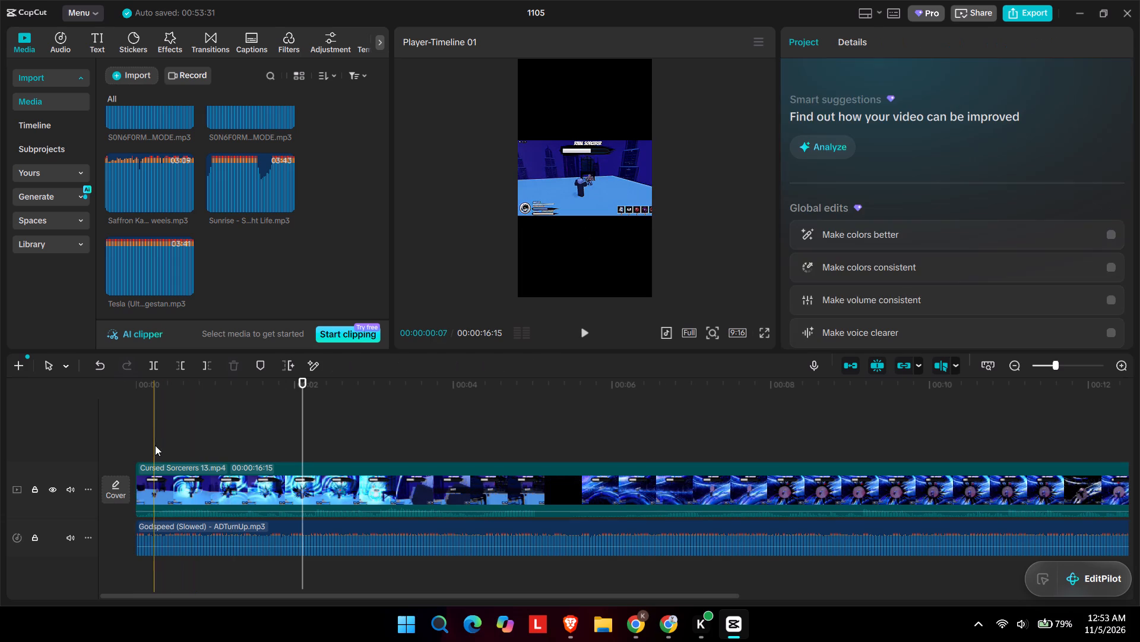
{"action": "left_click", "coordinate": [151, 447]}
{"action": "key", "text": "space"}
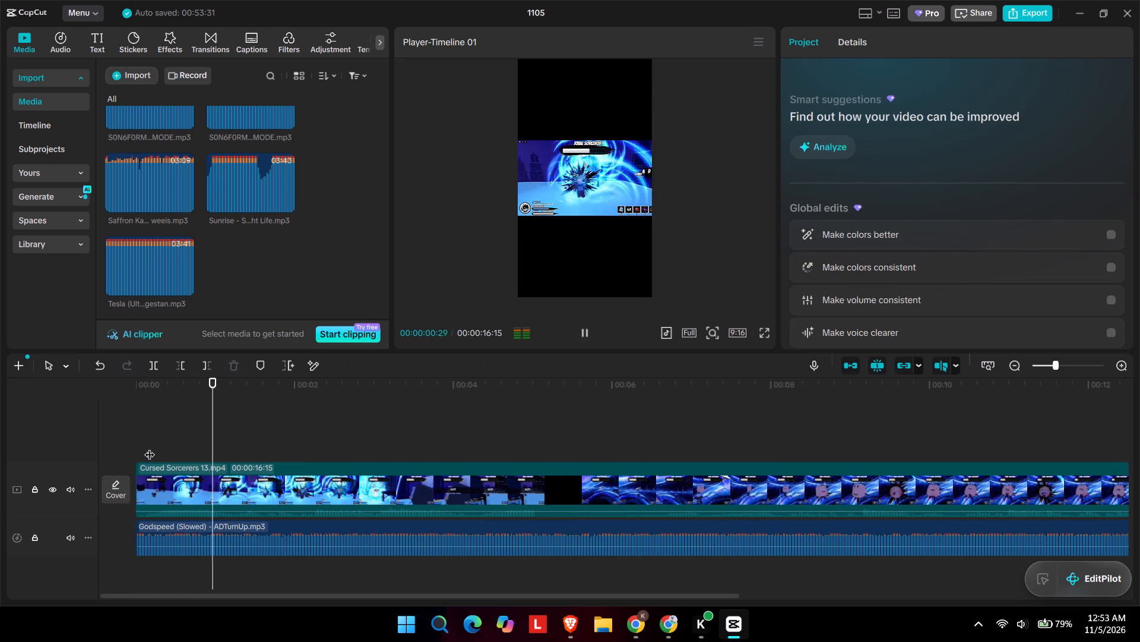
{"action": "key", "text": "space"}
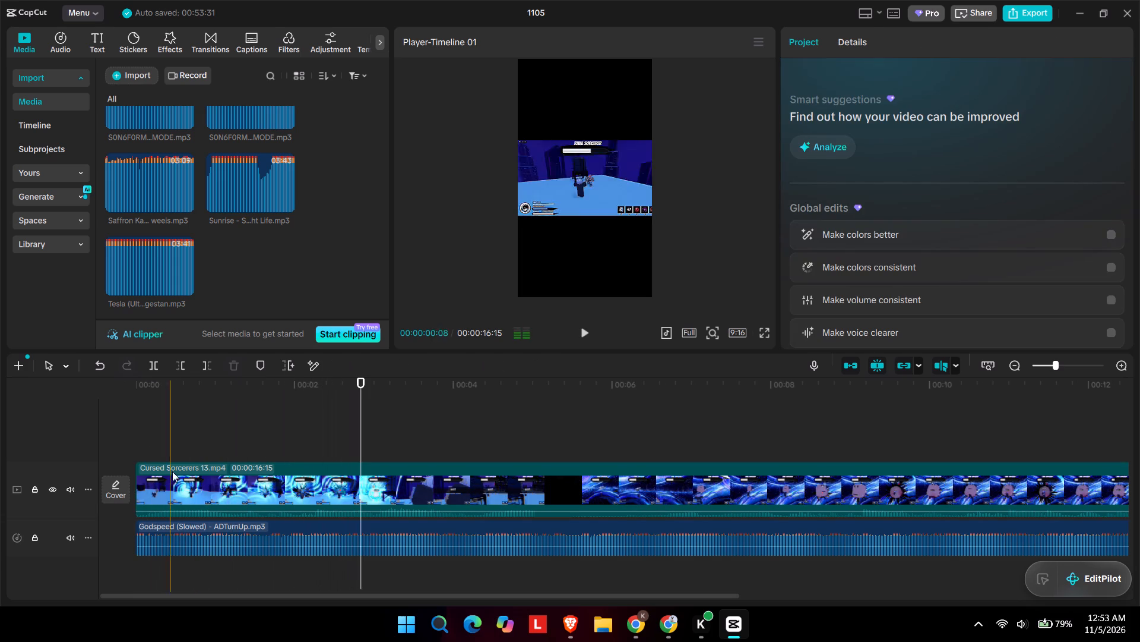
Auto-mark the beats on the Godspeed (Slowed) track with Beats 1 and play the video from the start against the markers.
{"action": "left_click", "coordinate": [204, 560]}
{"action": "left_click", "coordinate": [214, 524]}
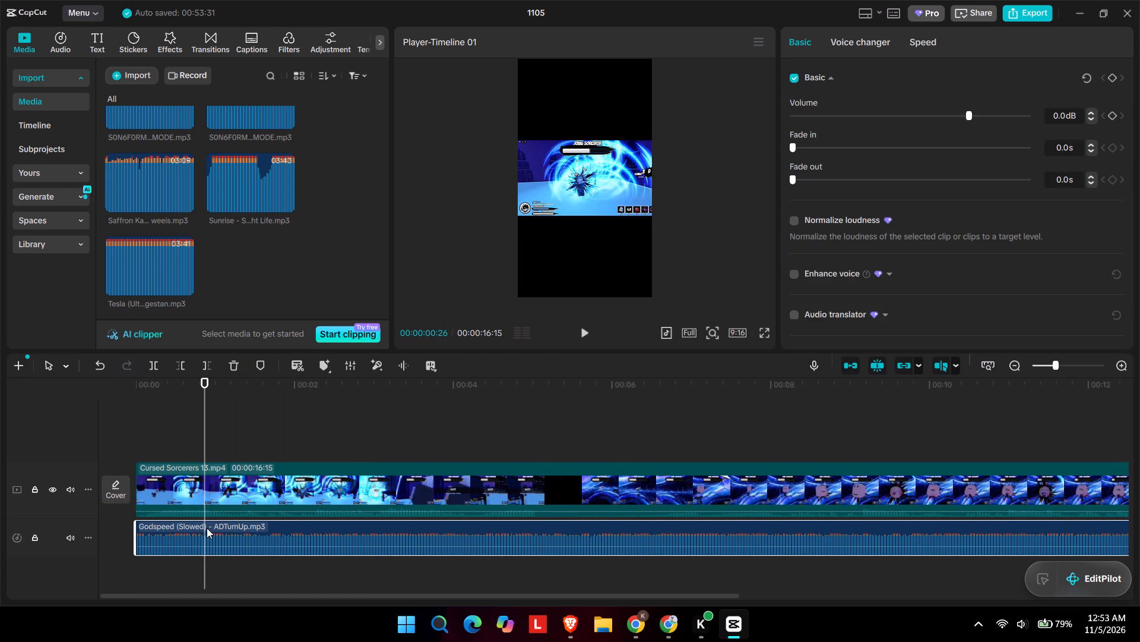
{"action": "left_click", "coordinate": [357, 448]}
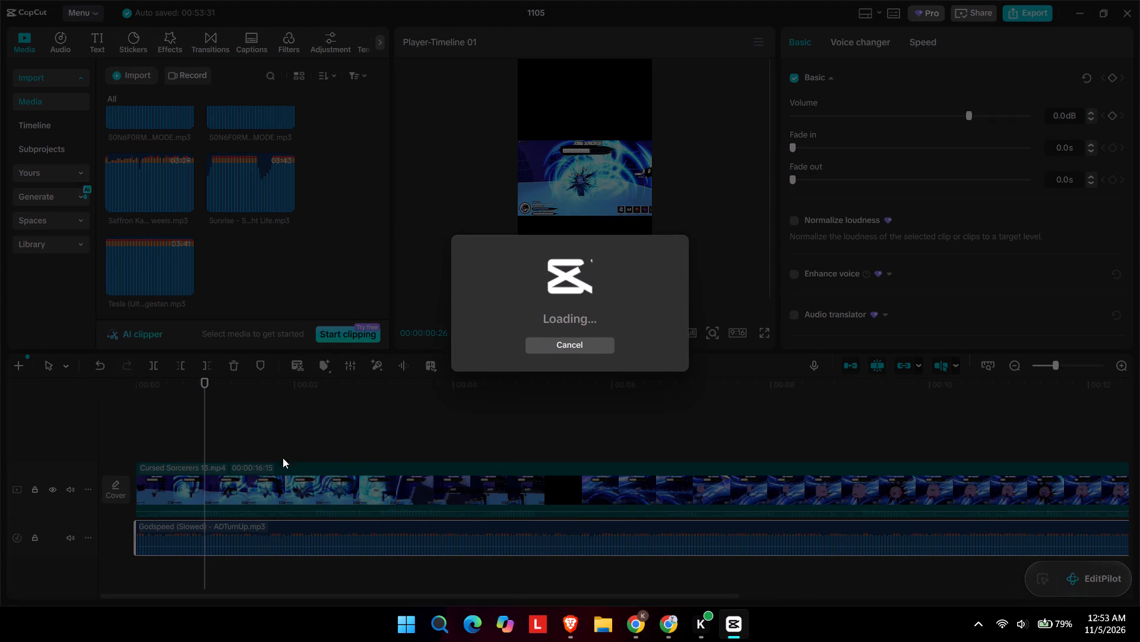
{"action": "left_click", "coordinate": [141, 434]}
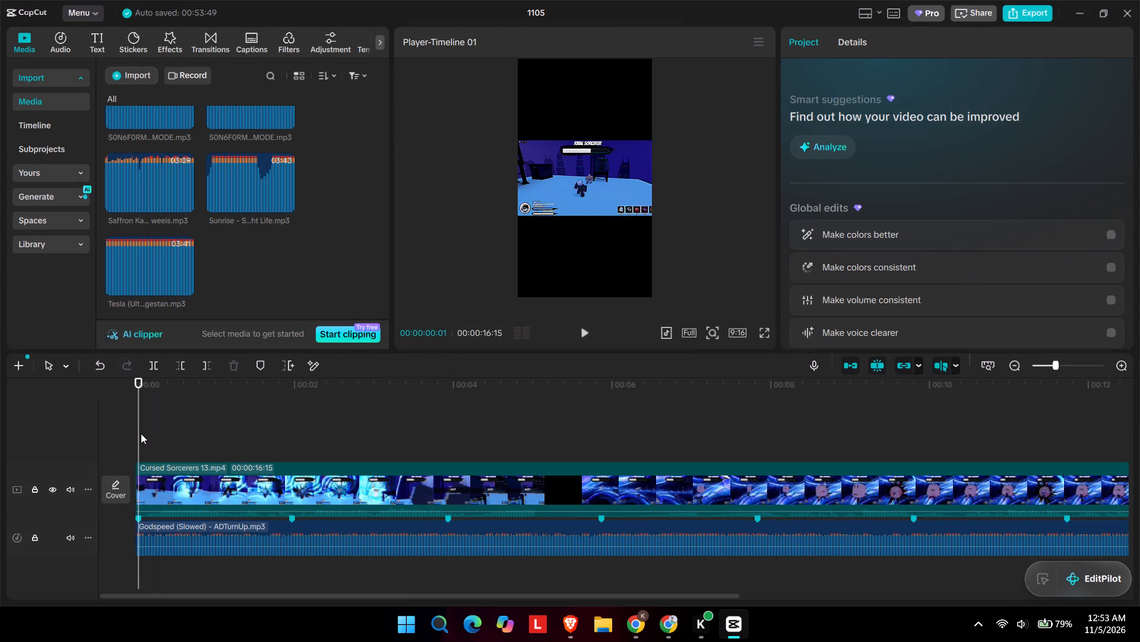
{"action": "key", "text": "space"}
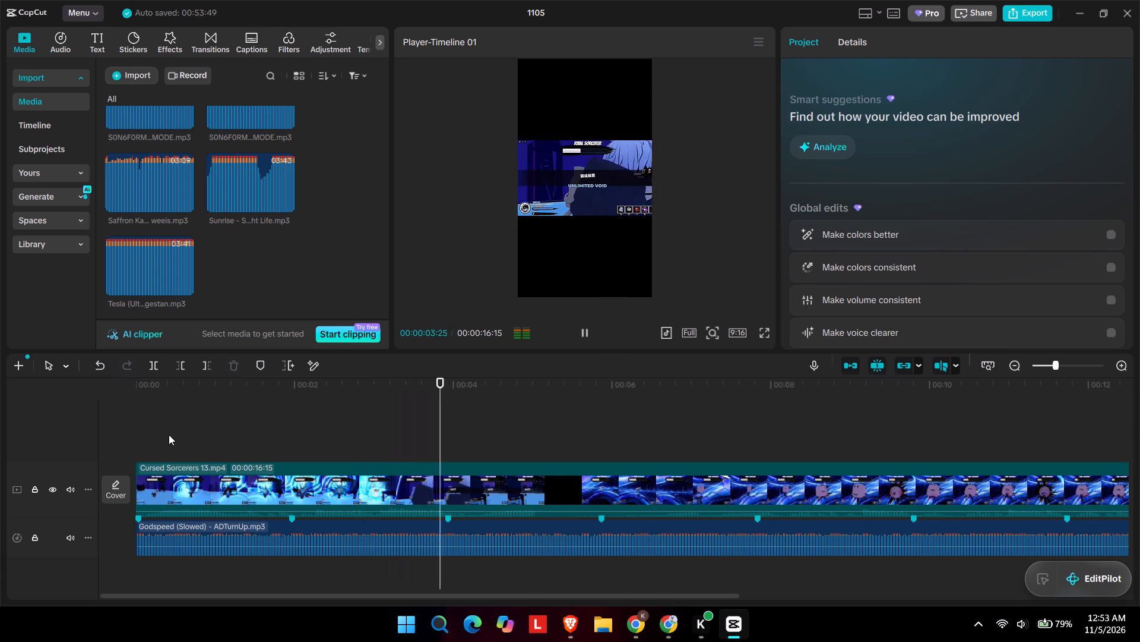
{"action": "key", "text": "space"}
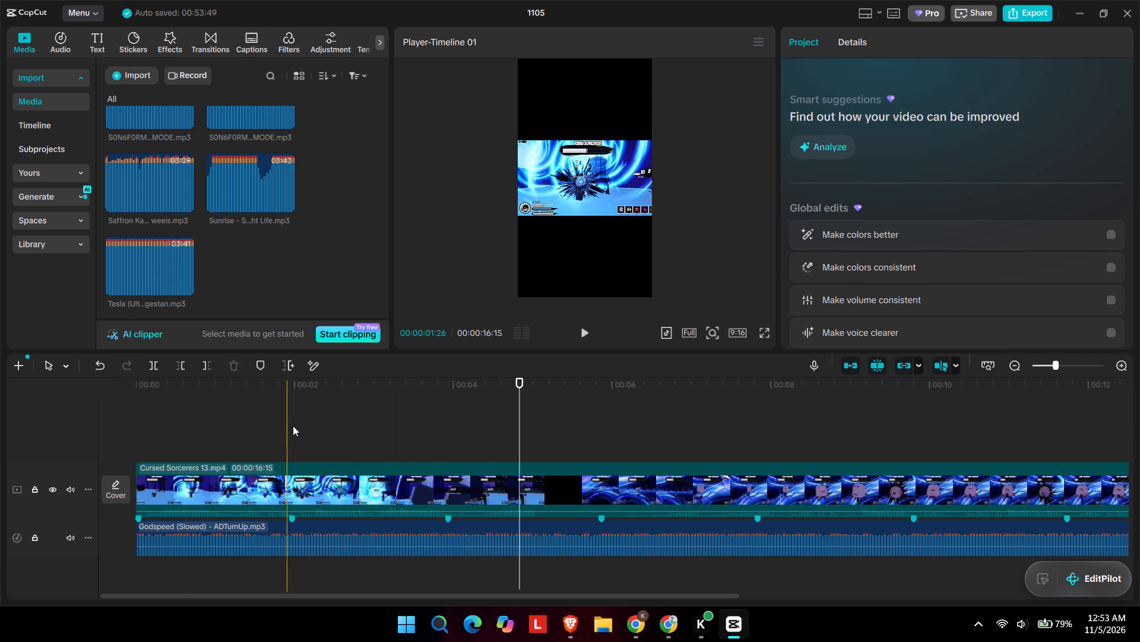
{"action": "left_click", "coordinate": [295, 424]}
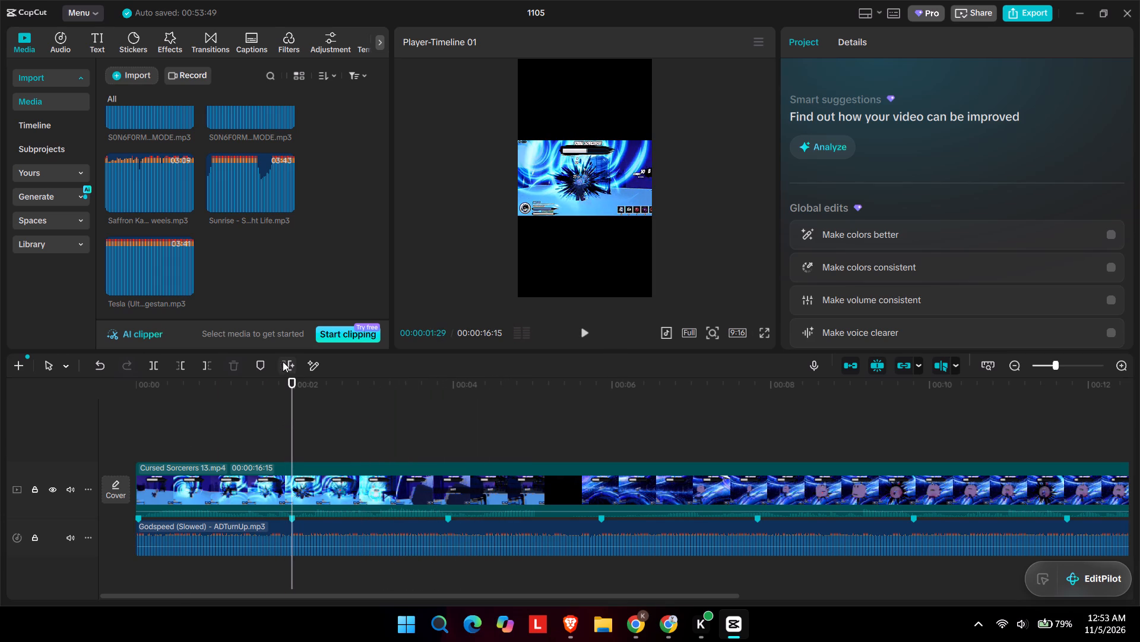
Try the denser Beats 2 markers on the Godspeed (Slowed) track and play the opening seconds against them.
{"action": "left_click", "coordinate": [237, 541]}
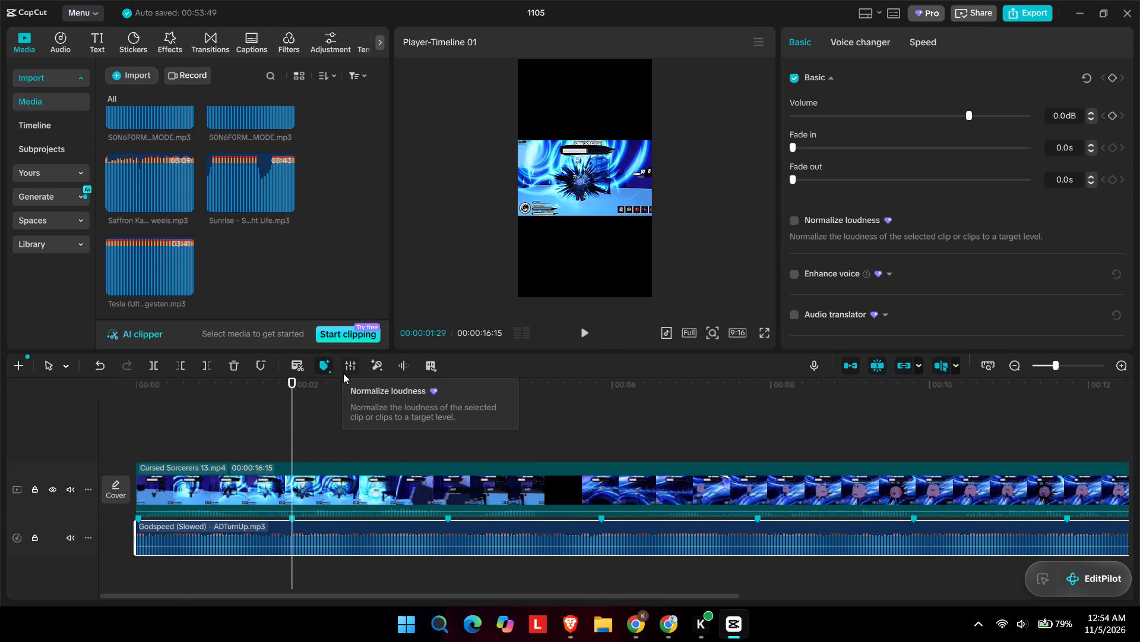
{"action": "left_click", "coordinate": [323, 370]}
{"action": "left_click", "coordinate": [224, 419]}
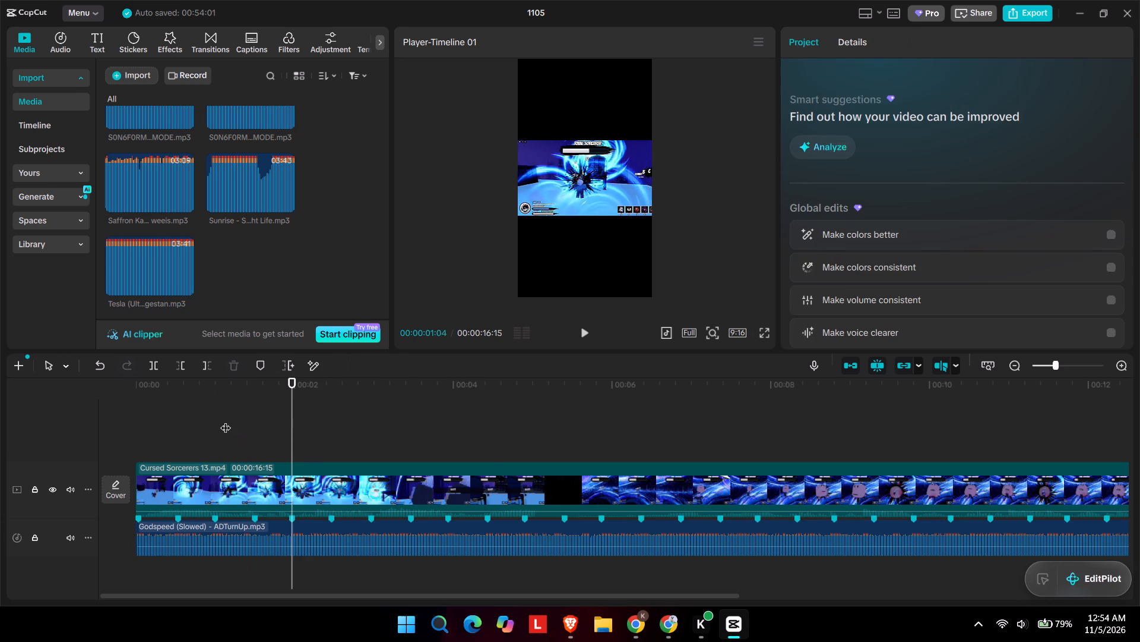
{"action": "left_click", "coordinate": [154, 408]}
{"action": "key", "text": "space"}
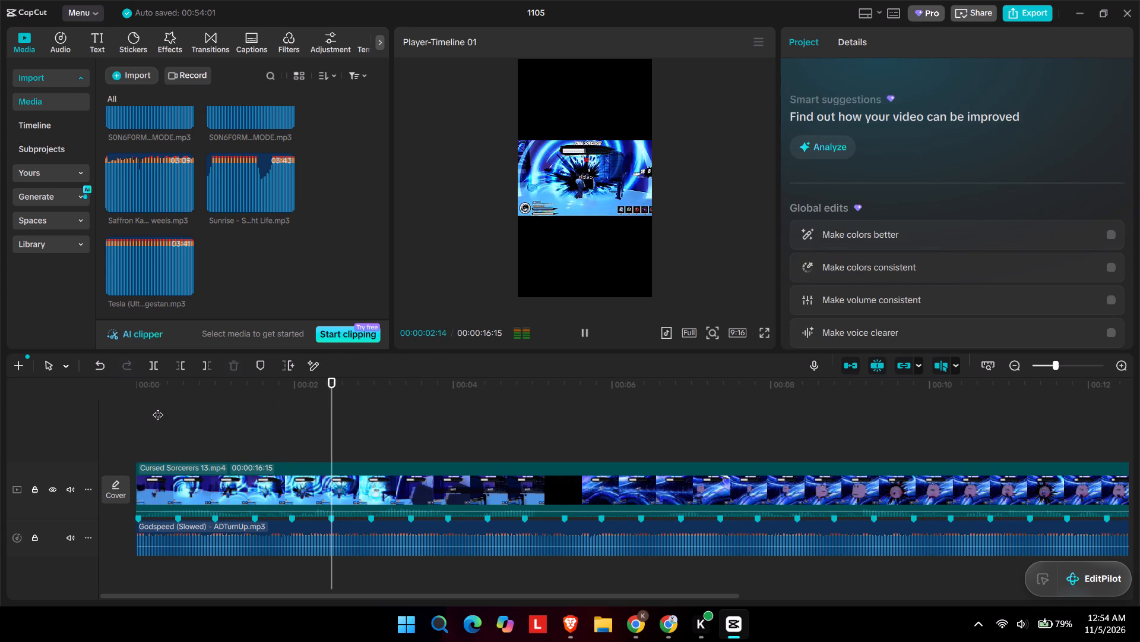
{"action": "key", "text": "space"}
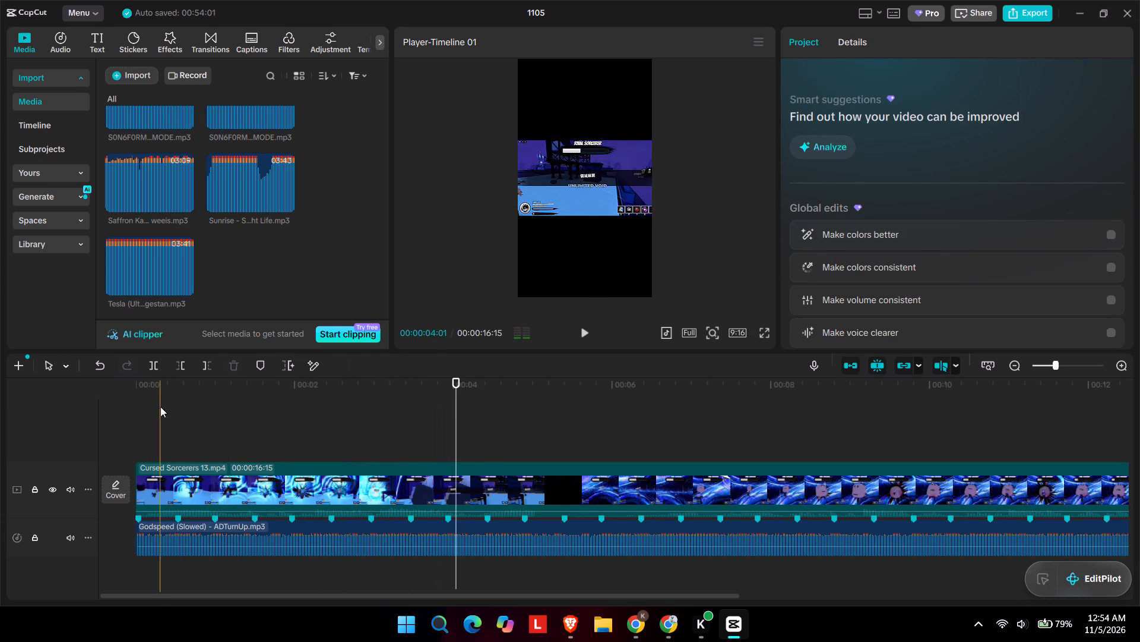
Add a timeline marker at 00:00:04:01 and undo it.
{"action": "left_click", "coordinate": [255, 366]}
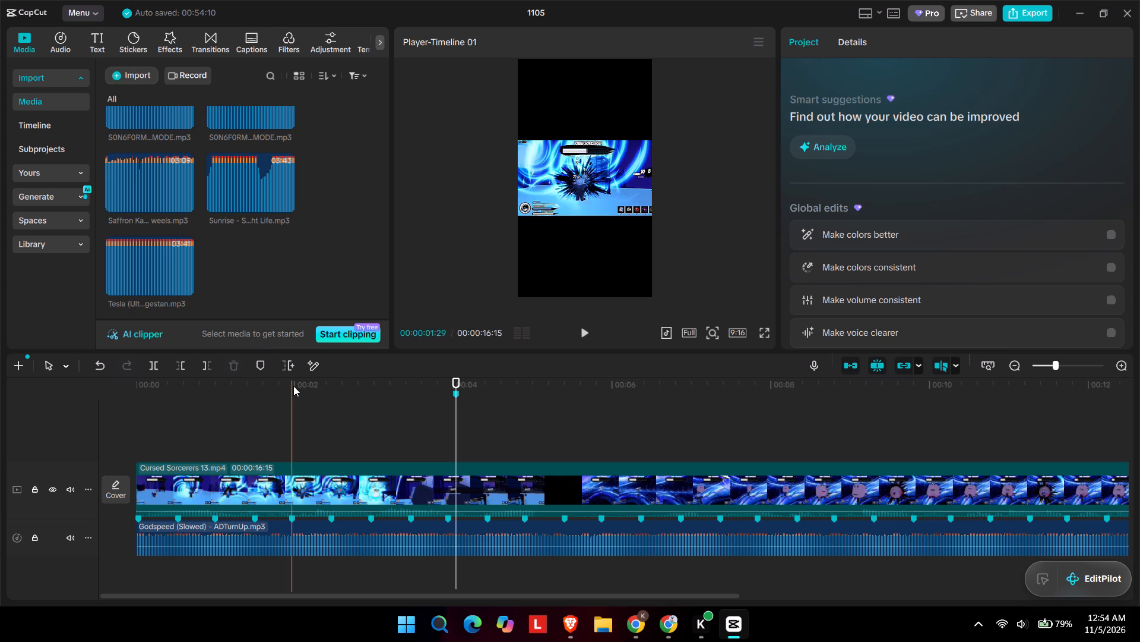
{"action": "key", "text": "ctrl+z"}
Switch the automatic beat marking on the Godspeed (Slowed) track to Beats 1.
{"action": "left_click", "coordinate": [324, 540]}
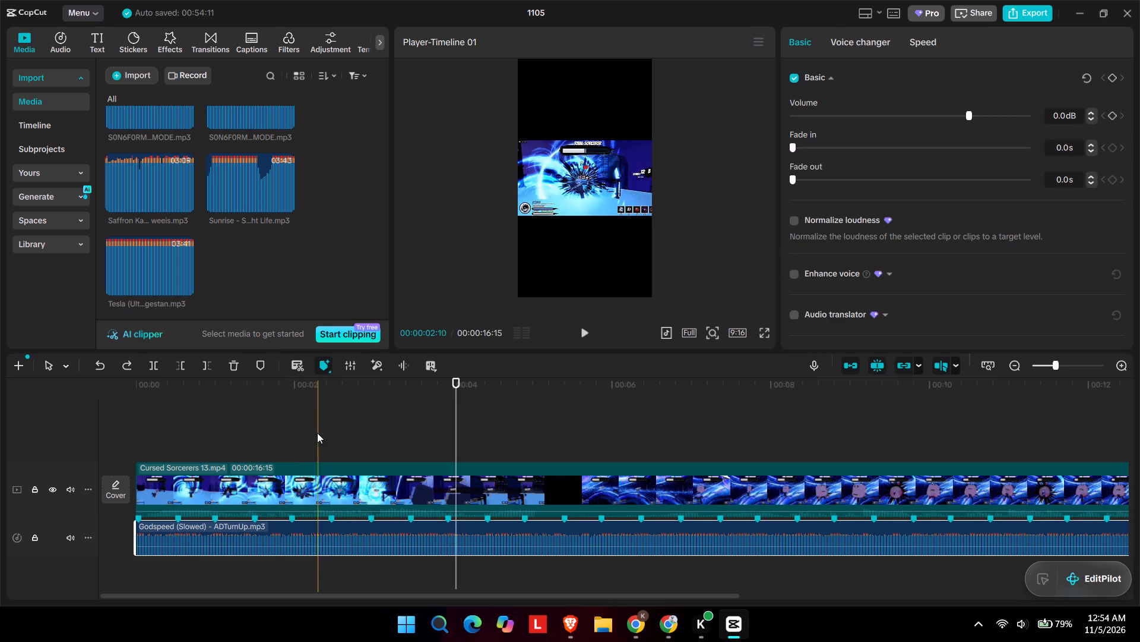
{"action": "left_click", "coordinate": [326, 361]}
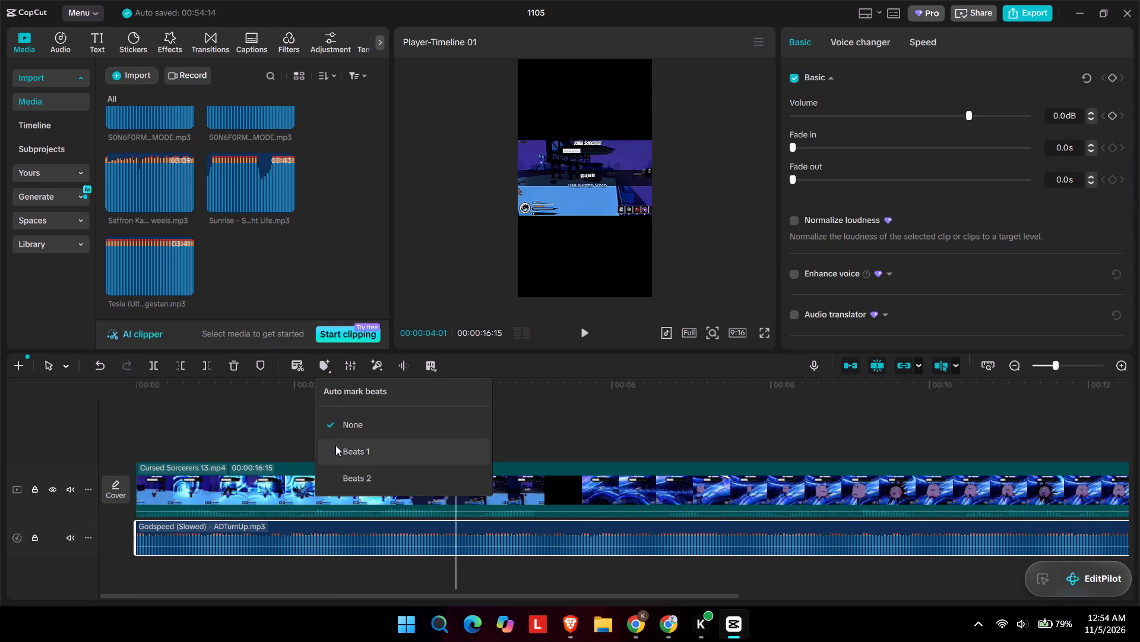
{"action": "left_click", "coordinate": [337, 446]}
{"action": "left_click", "coordinate": [275, 429]}
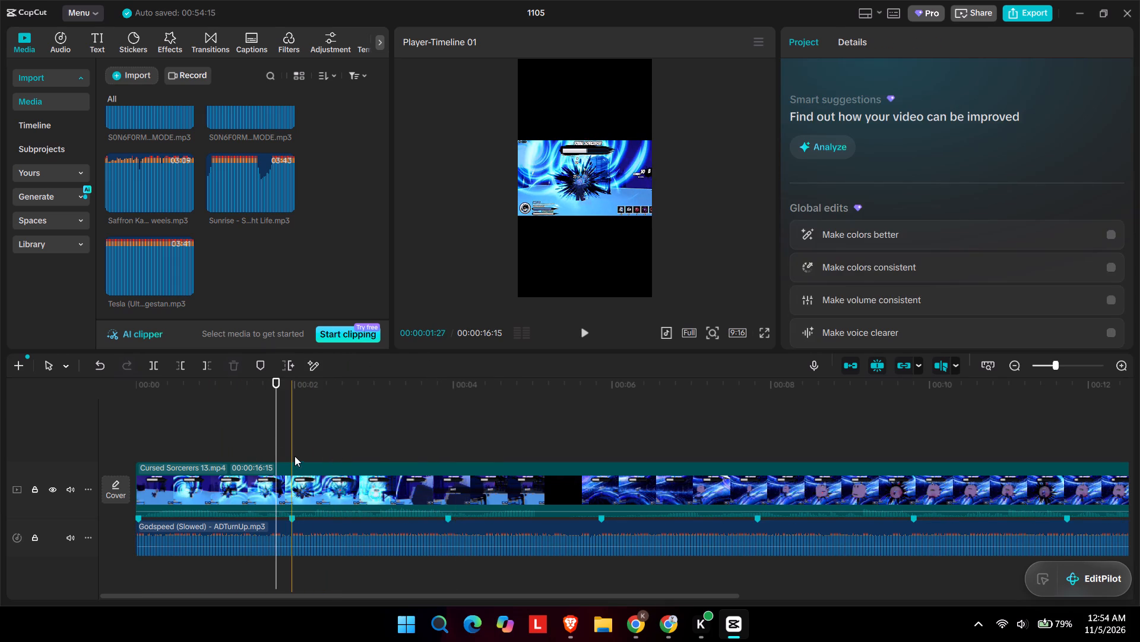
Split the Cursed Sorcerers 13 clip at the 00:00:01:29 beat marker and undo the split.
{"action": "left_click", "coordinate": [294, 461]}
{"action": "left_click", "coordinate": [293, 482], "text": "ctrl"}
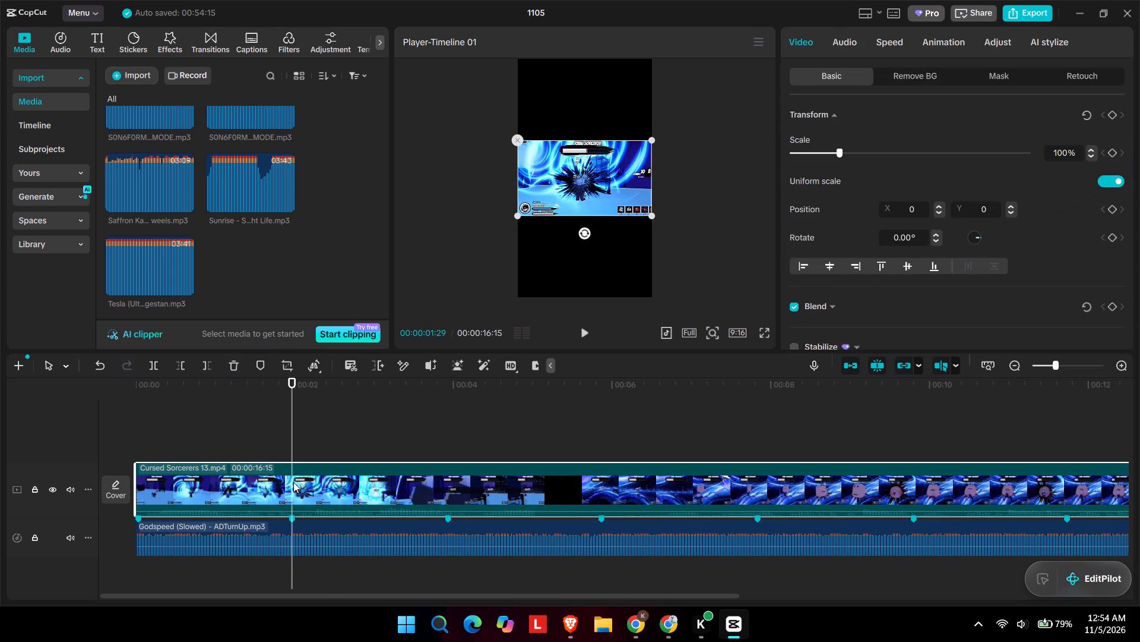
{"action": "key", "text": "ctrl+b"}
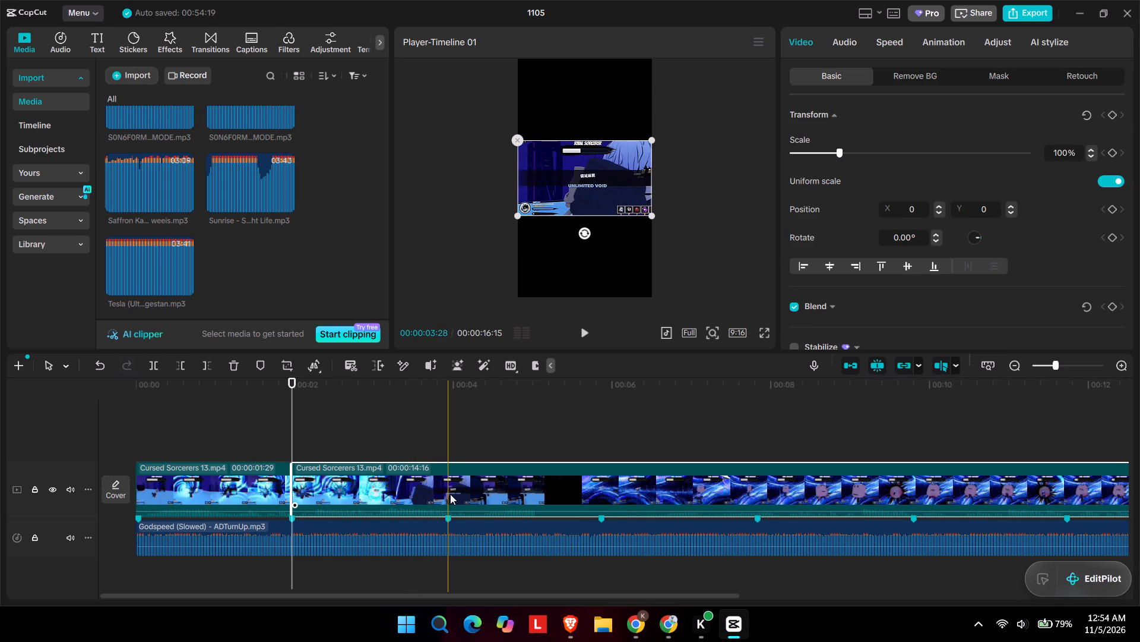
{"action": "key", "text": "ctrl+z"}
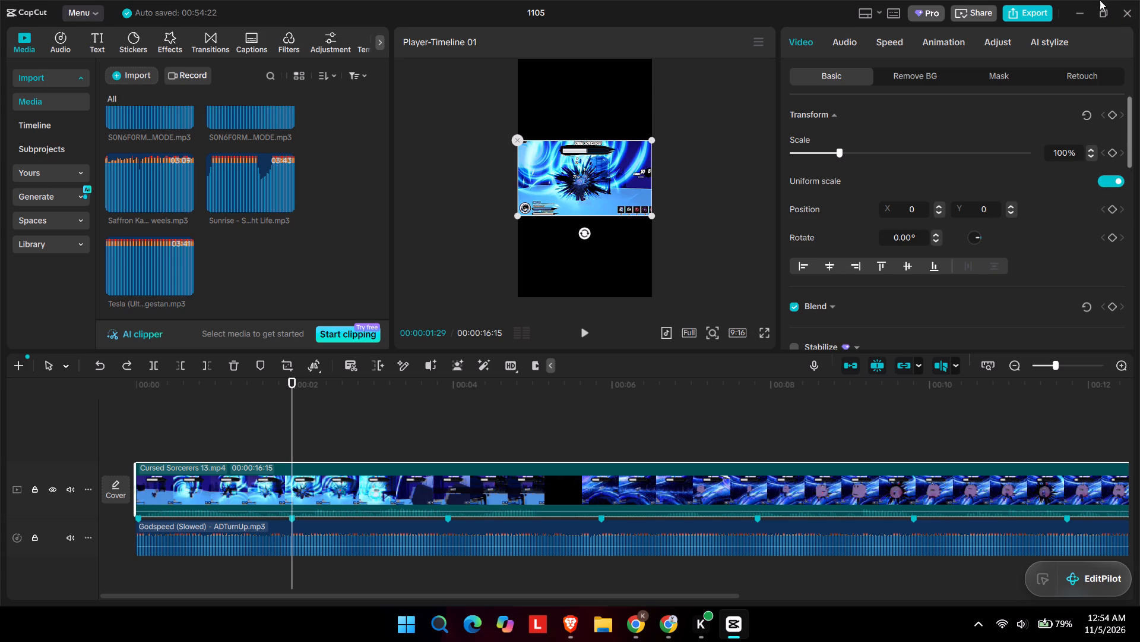
Enlarge the Cursed Sorcerers 13 clip in the vertical frame to 150% scale.
{"action": "left_click_drag", "start_coordinate": [651, 138], "coordinate": [691, 91]}
{"action": "left_click", "coordinate": [745, 102]}
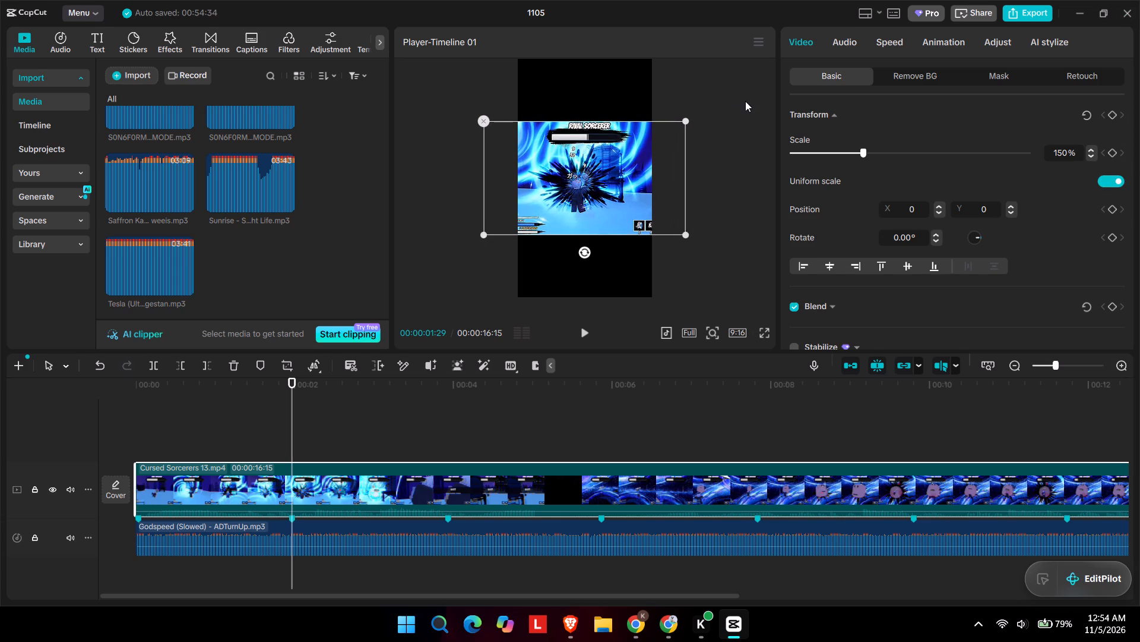
{"action": "left_click", "coordinate": [612, 153]}
Split the Cursed Sorcerers 13 clip at every beat marker from 00:00:01:29 through 00:00:15:20.
{"action": "left_click", "coordinate": [287, 476]}
{"action": "key", "text": "ctrl+b"}
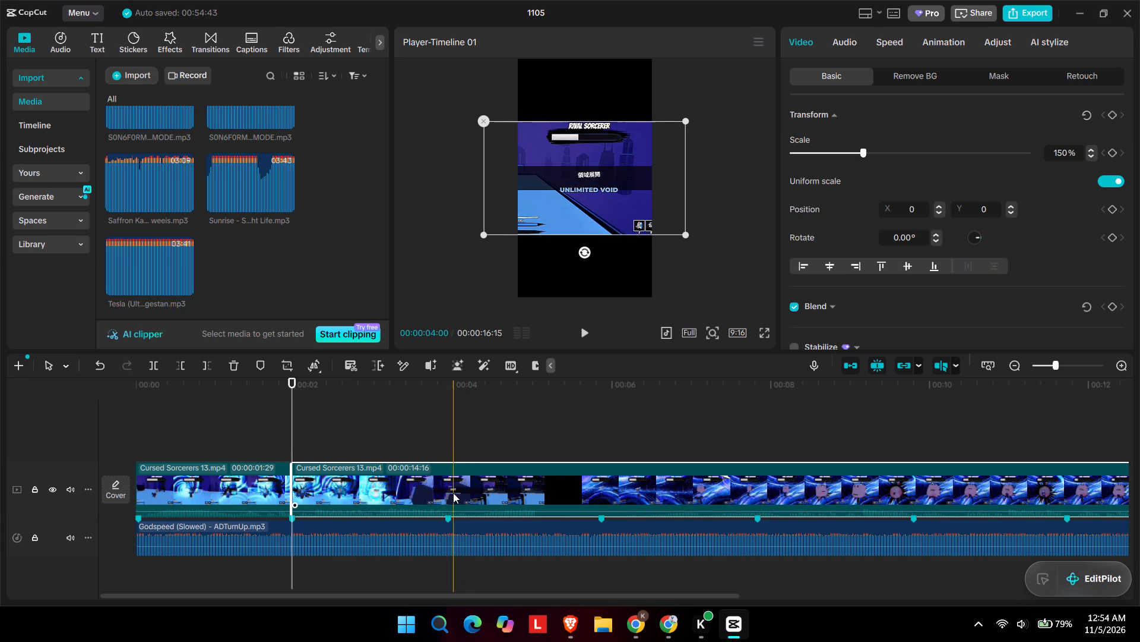
{"action": "key", "text": "ctrl+b"}
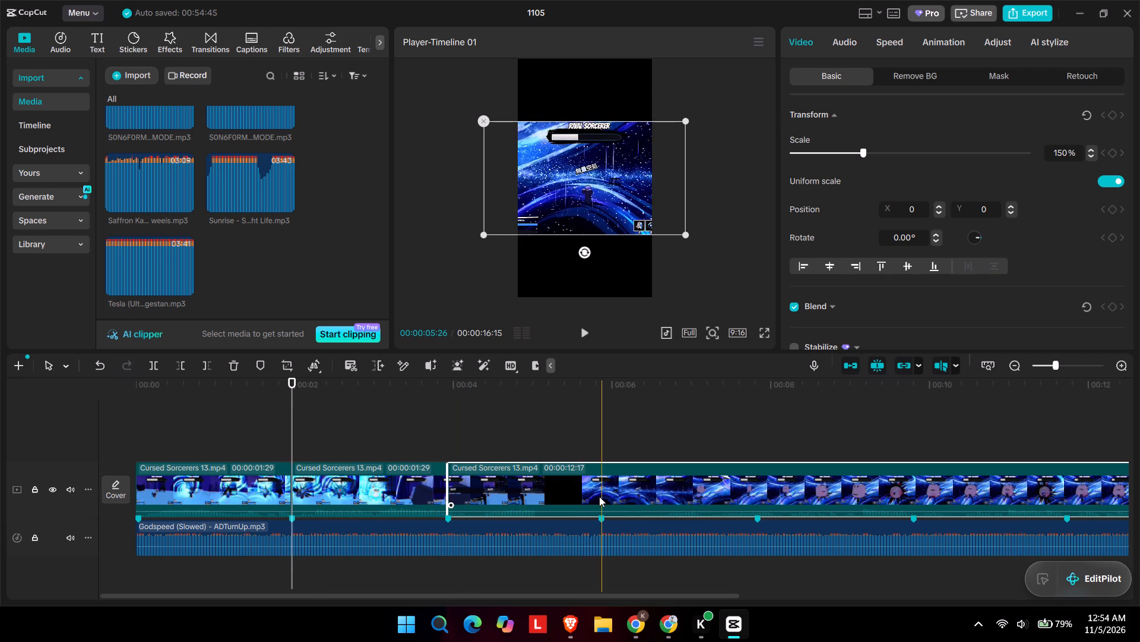
{"action": "key", "text": "ctrl+b"}
{"action": "key", "text": "ctrl+b"}
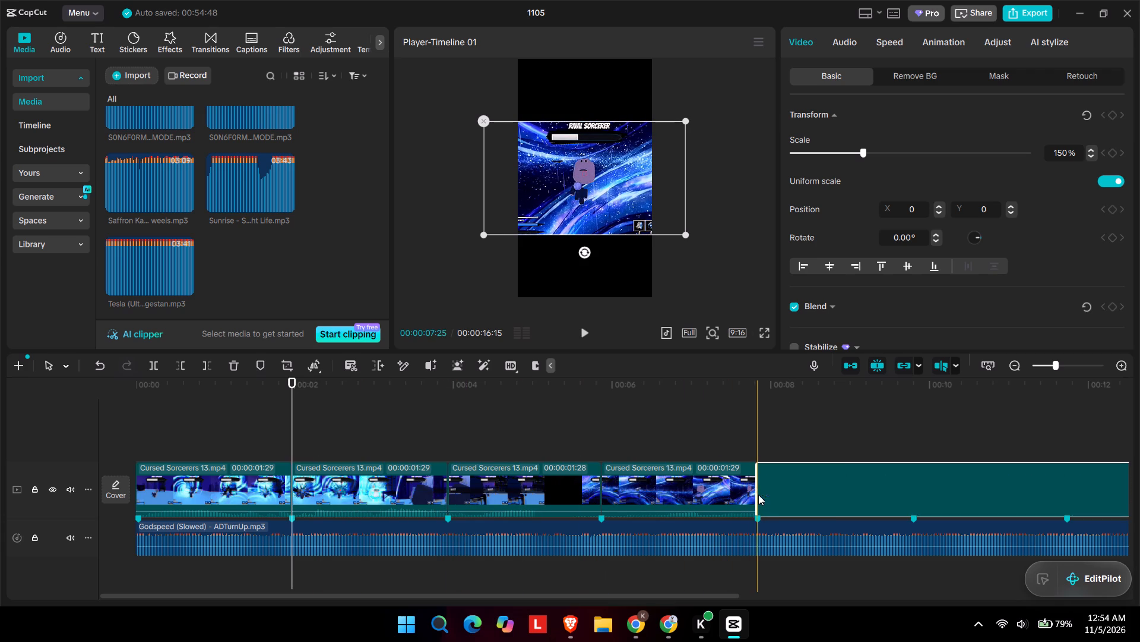
{"action": "key", "text": "ctrl+b"}
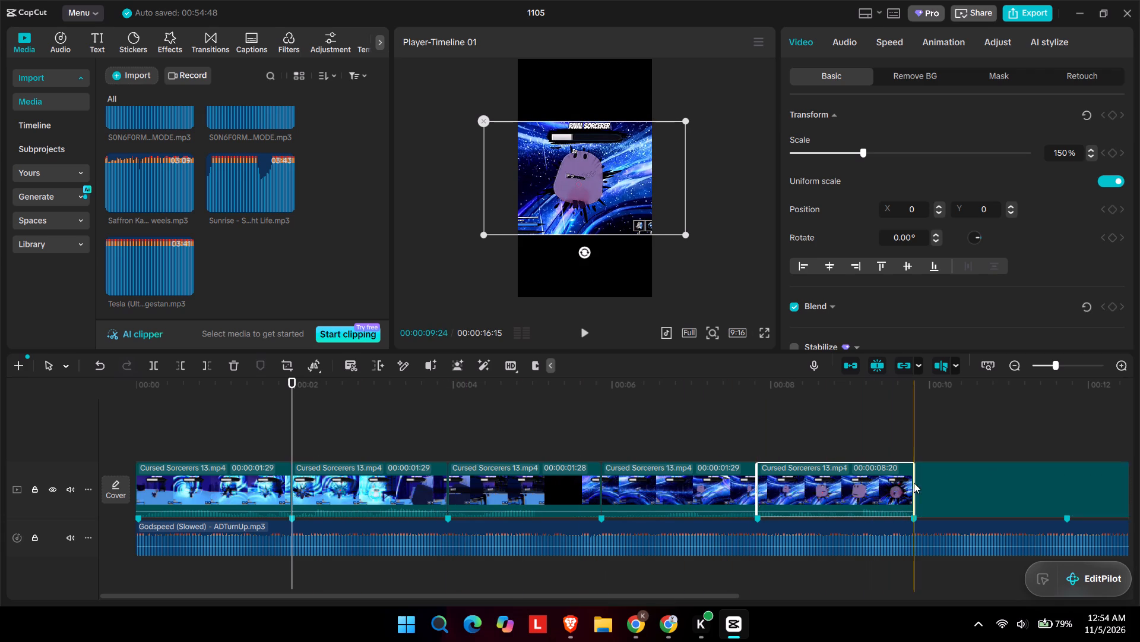
{"action": "scroll", "coordinate": [908, 483], "scroll_direction": "left", "scroll_amount": 2}
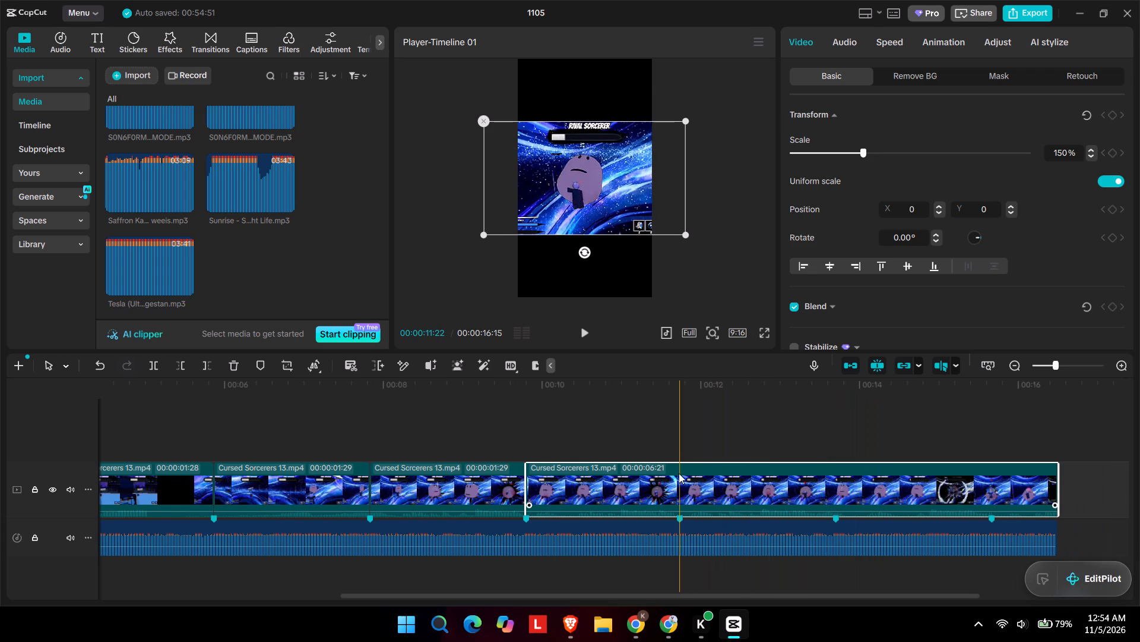
{"action": "key", "text": "ctrl+b"}
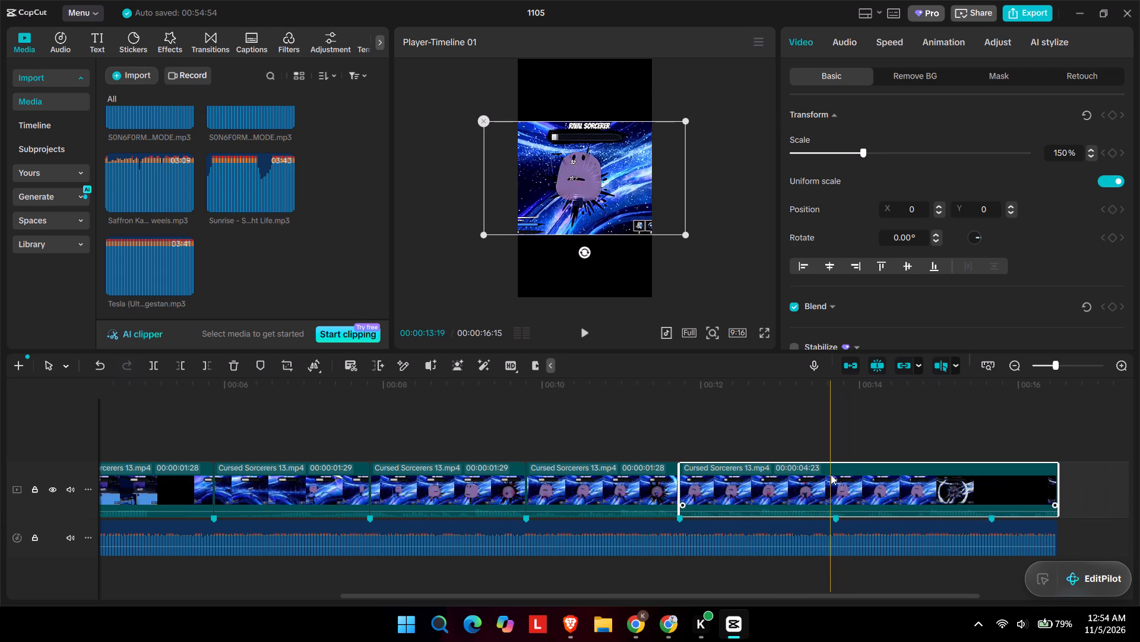
{"action": "key", "text": "ctrl+b"}
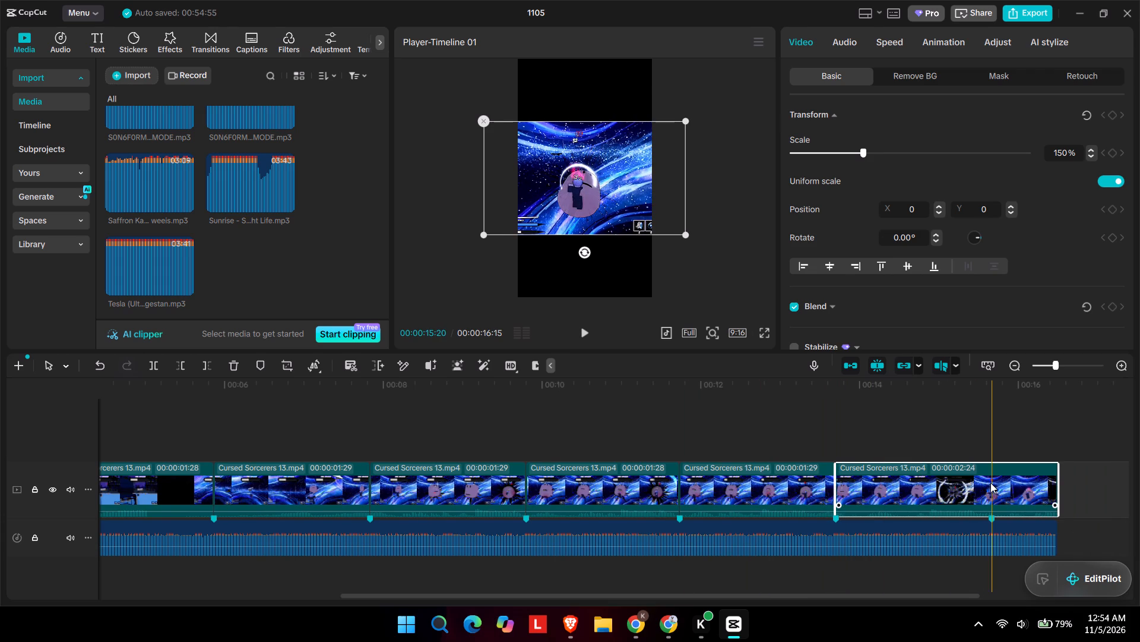
{"action": "key", "text": "ctrl+b"}
Add a scale keyframe at the start of the second segment, at 00:00:01:29, and enlarge the footage to 174%.
{"action": "scroll", "coordinate": [495, 481], "scroll_direction": "right", "scroll_amount": 9}
{"action": "left_click", "coordinate": [319, 479]}
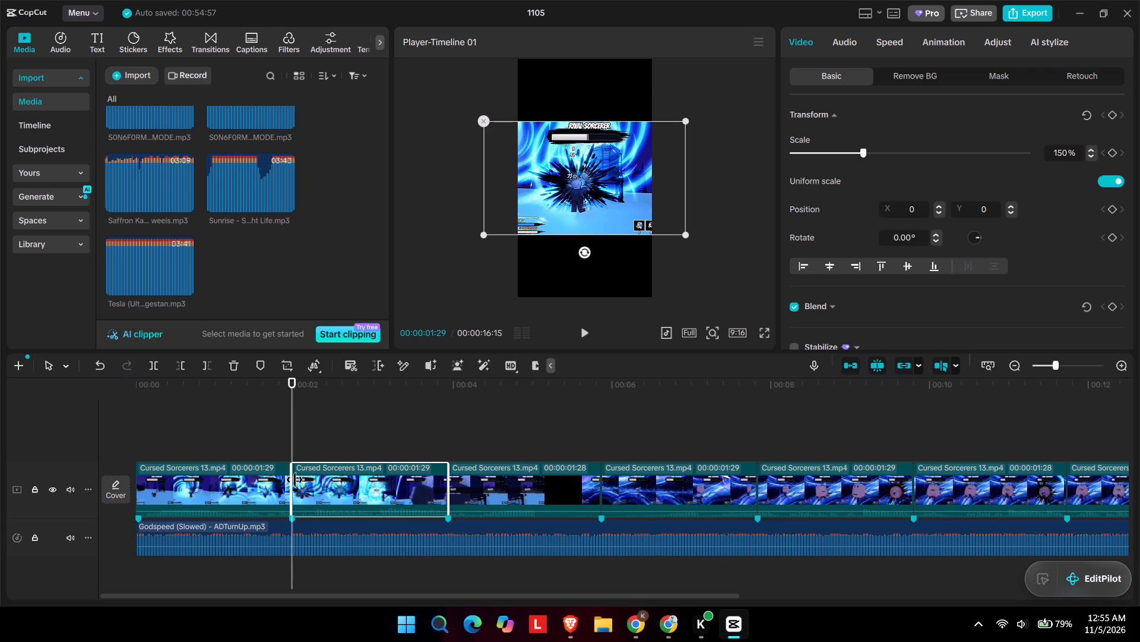
{"action": "left_click", "coordinate": [1110, 153]}
{"action": "left_click_drag", "start_coordinate": [686, 121], "coordinate": [711, 110]}
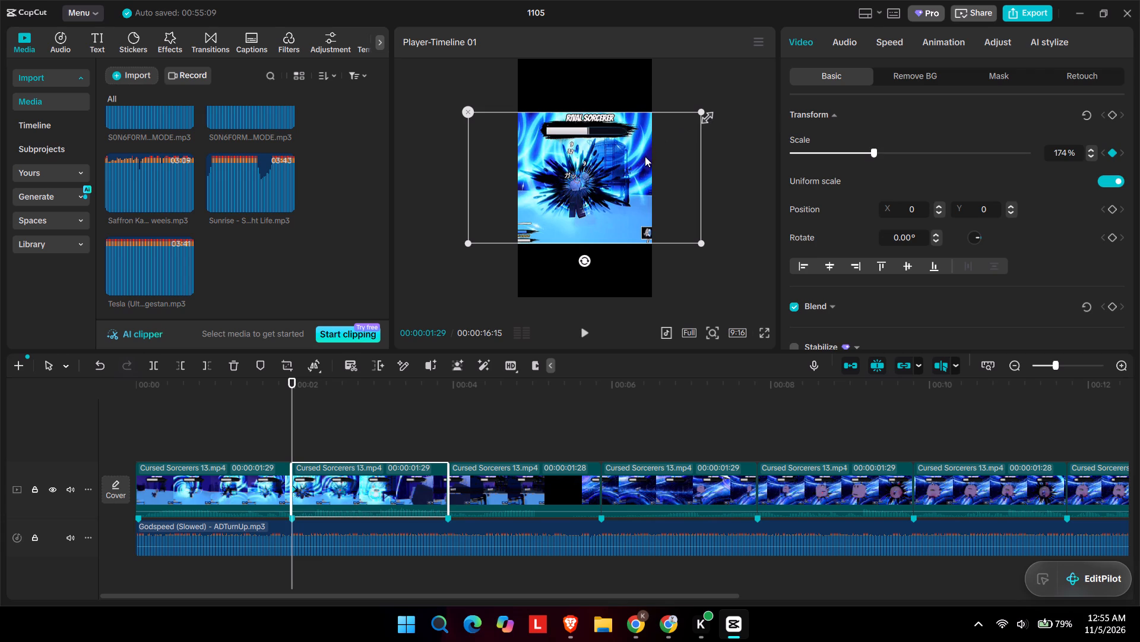
Add a second scale keyframe to the second segment at 00:00:02:01 and set its scale to 150%.
{"action": "scroll", "coordinate": [267, 419], "scroll_direction": "up", "scroll_amount": 13, "text": "ctrl"}
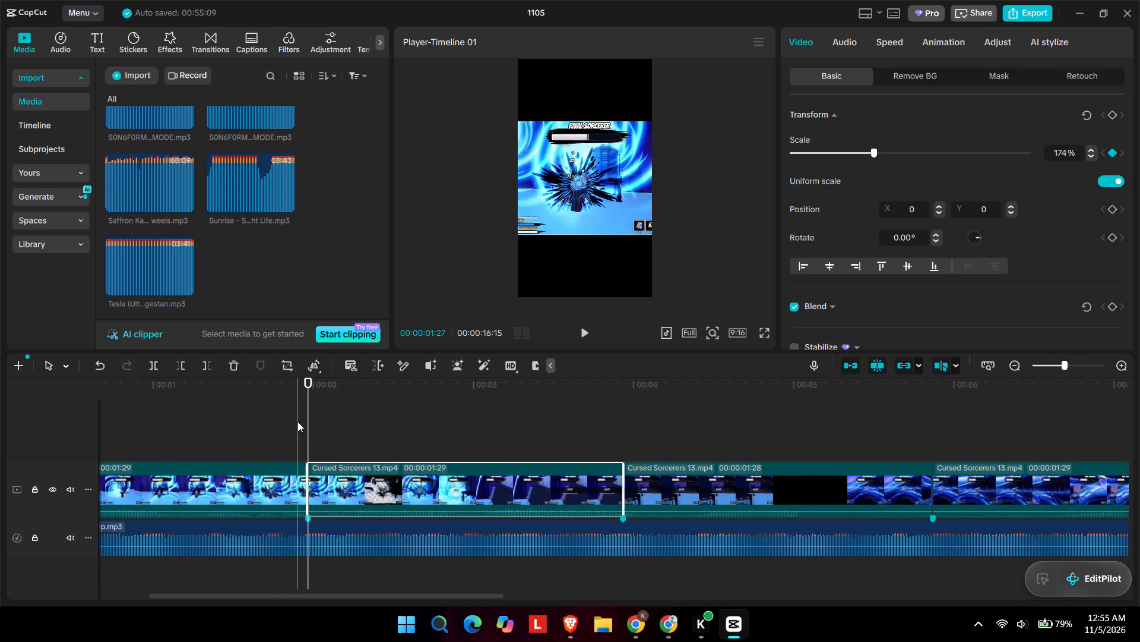
{"action": "scroll", "coordinate": [297, 421], "scroll_direction": "up", "scroll_amount": 2, "text": "ctrl"}
{"action": "left_click_drag", "start_coordinate": [311, 412], "coordinate": [320, 410]}
{"action": "left_click", "coordinate": [1111, 147]}
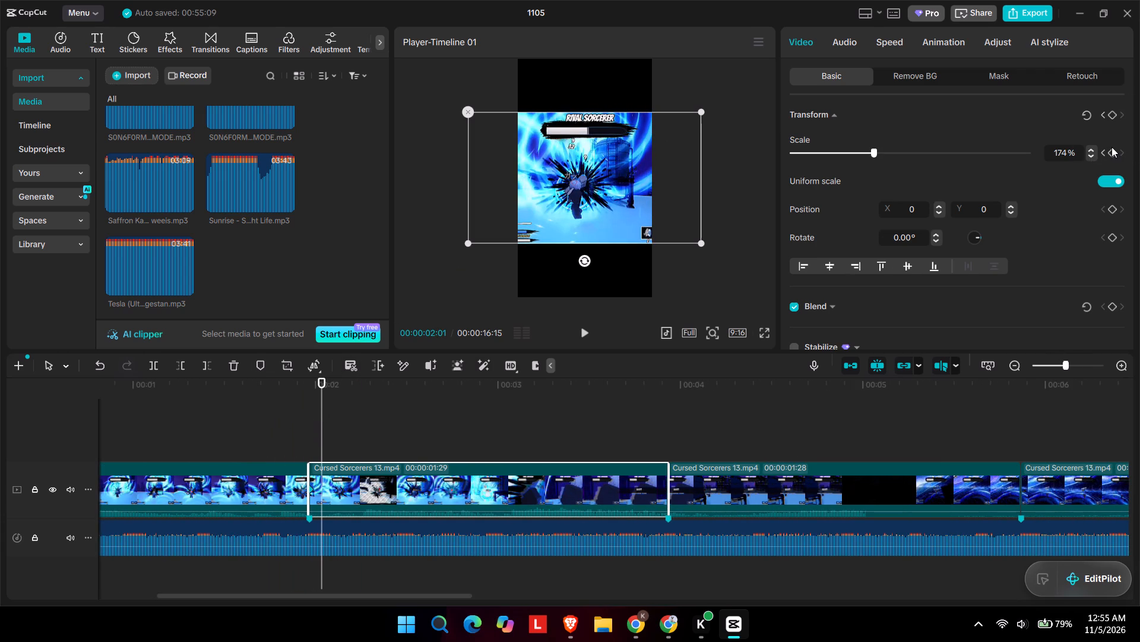
{"action": "left_click", "coordinate": [1110, 152]}
{"action": "left_click_drag", "start_coordinate": [876, 152], "coordinate": [866, 153]}
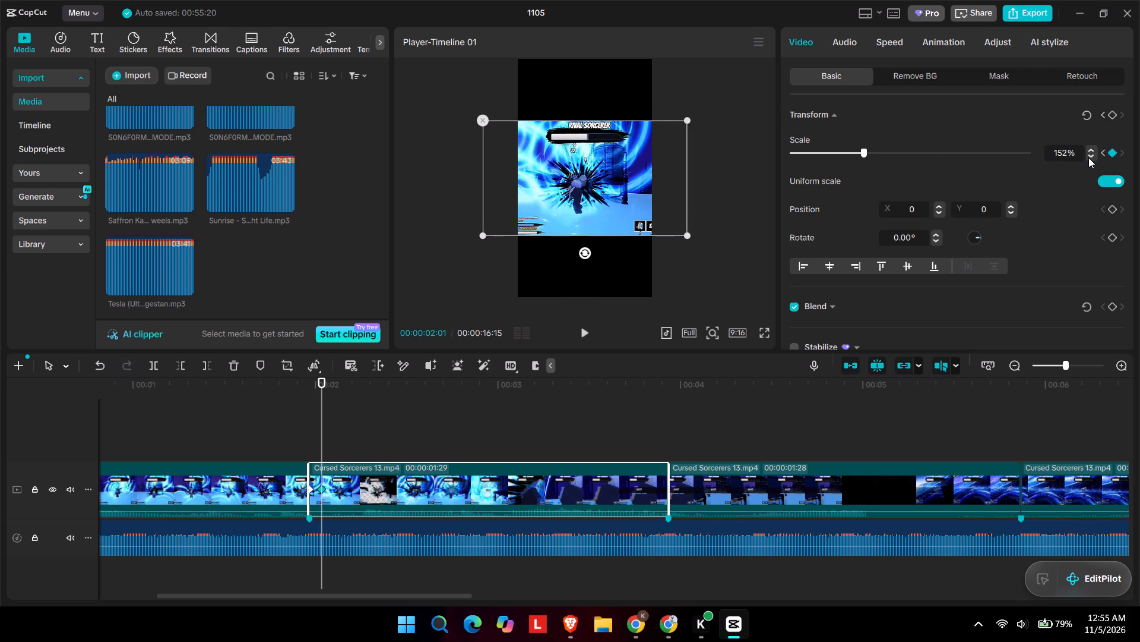
{"action": "double_click", "coordinate": [1094, 155]}
Play back the cut into the second segment to review the zoom effect on the beat.
{"action": "left_click", "coordinate": [294, 402]}
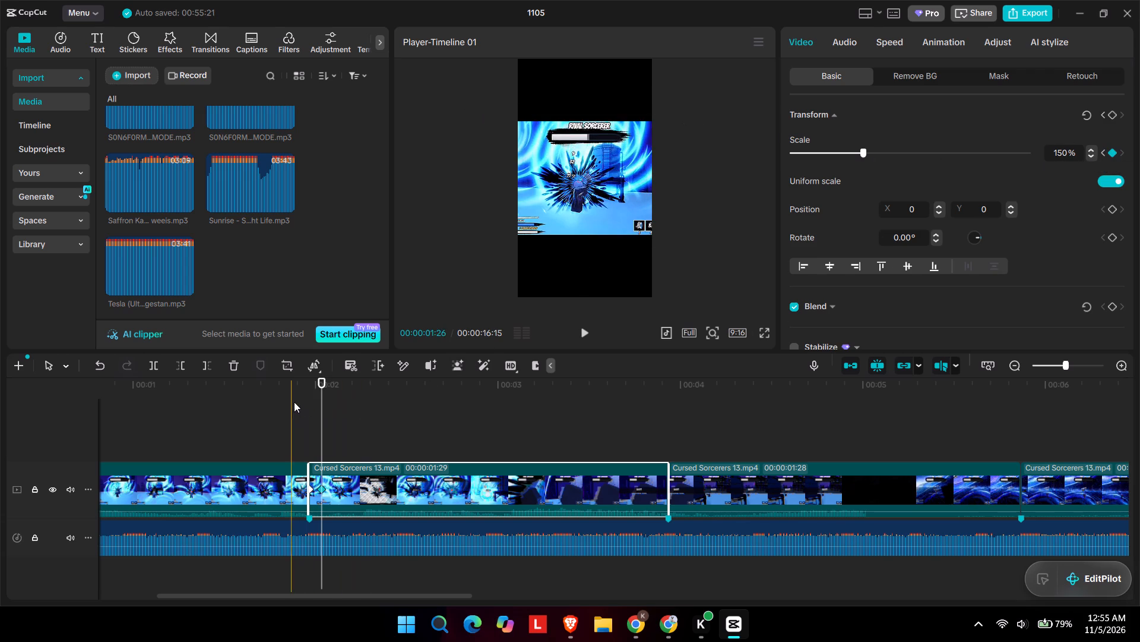
{"action": "key", "text": "space"}
{"action": "key", "text": "space"}
{"action": "left_click", "coordinate": [293, 401]}
{"action": "key", "text": "space"}
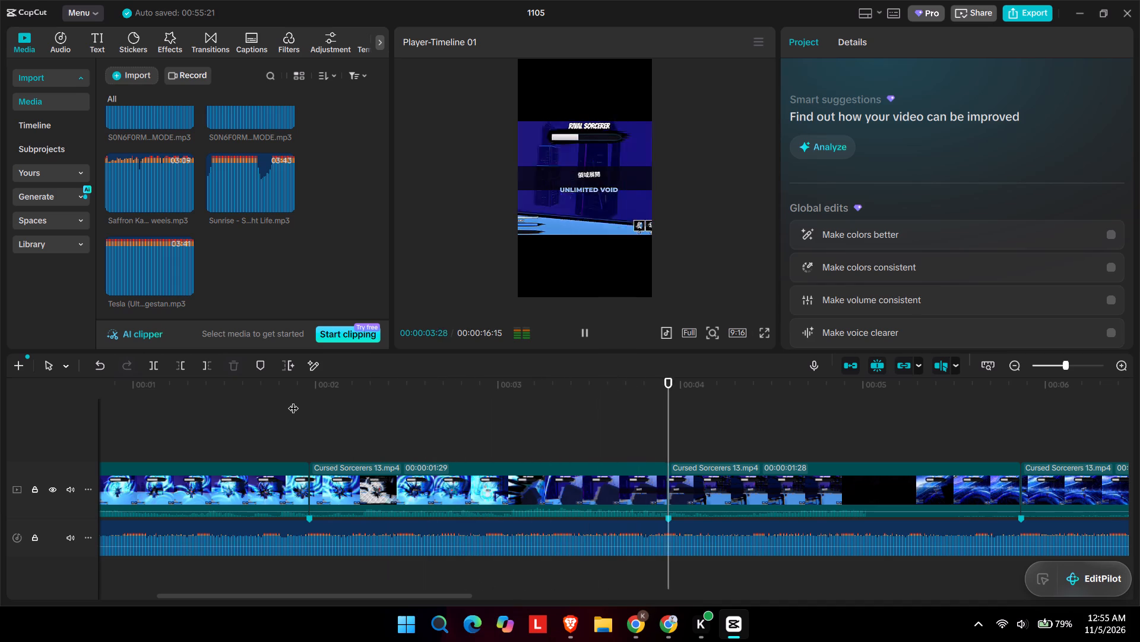
{"action": "key", "text": "space"}
{"action": "key", "text": "space"}
{"action": "key", "text": "space"}
{"action": "left_click", "coordinate": [314, 397]}
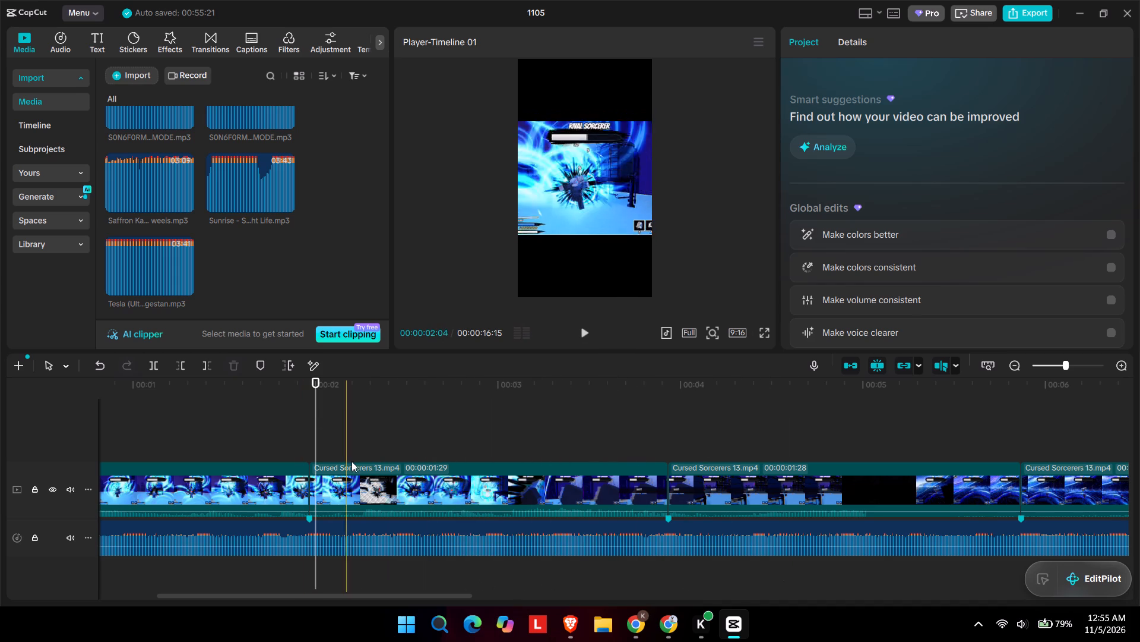
Copy the 174% scale keyframe from the second segment's start to the third segment's start at 00:00:03:28.
{"action": "left_click", "coordinate": [356, 467]}
{"action": "left_click", "coordinate": [321, 490]}
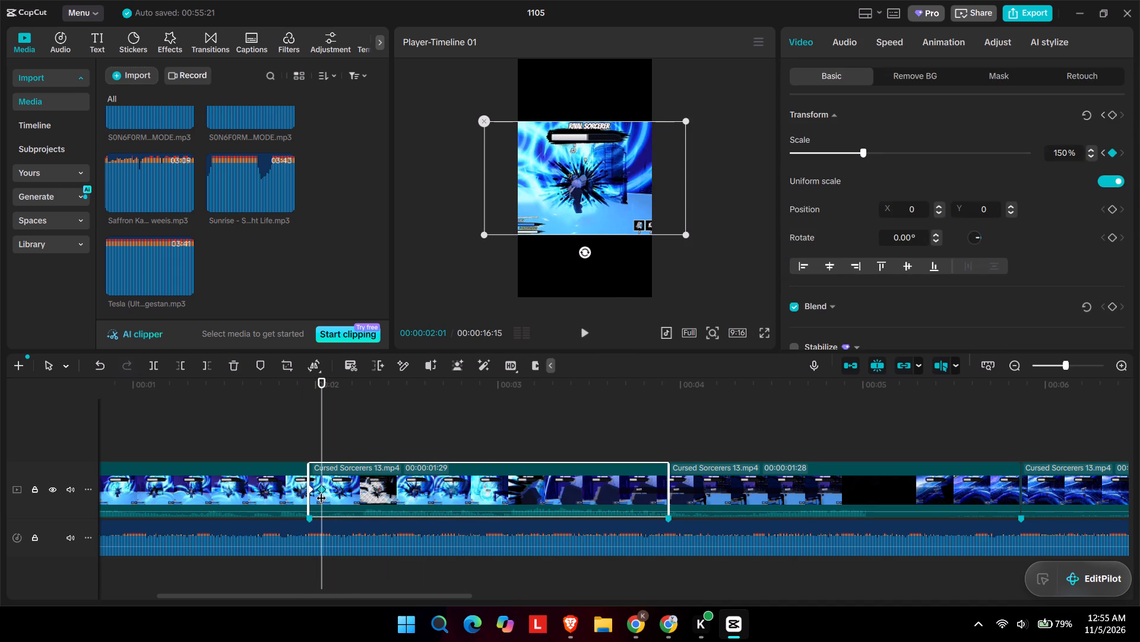
{"action": "left_click", "coordinate": [312, 489]}
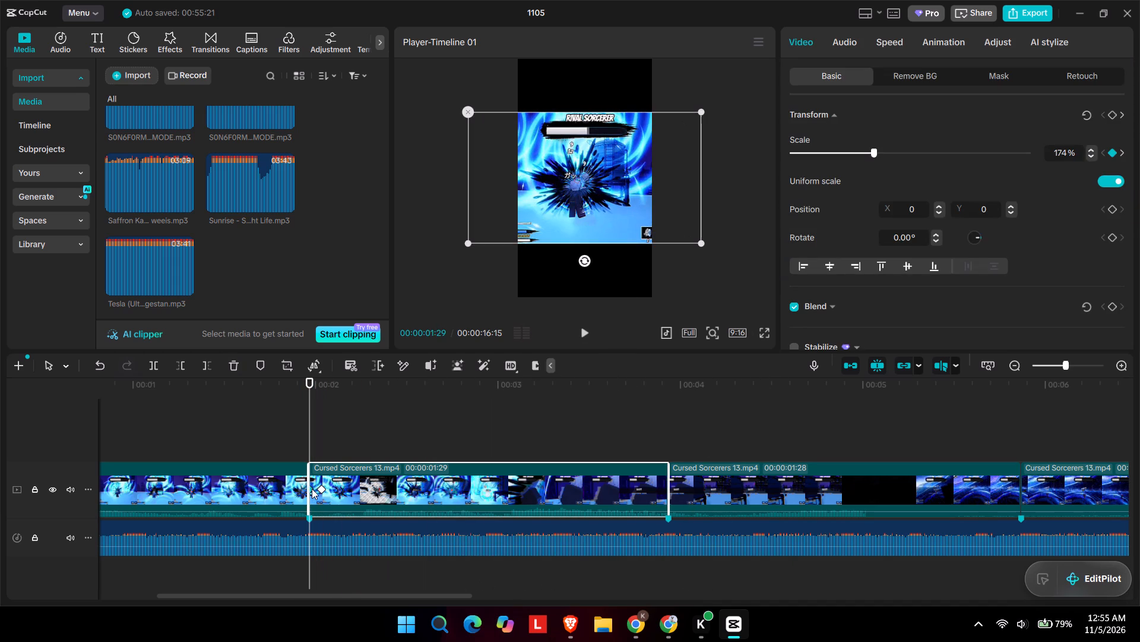
{"action": "key", "text": "ctrl+c"}
{"action": "left_click", "coordinate": [668, 402]}
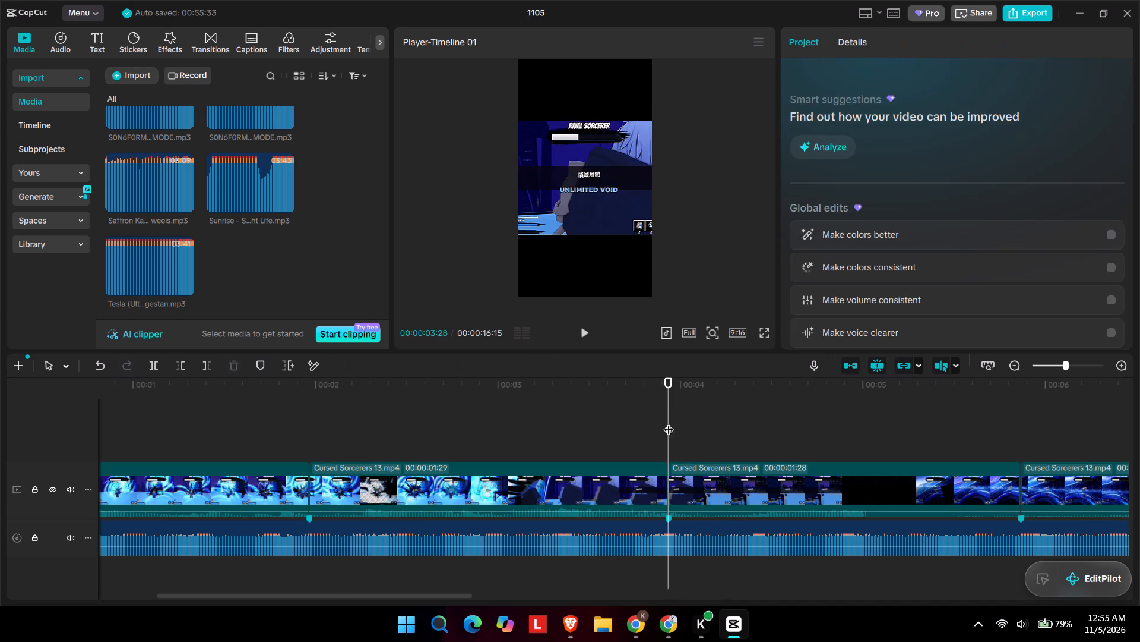
{"action": "left_click", "coordinate": [689, 487]}
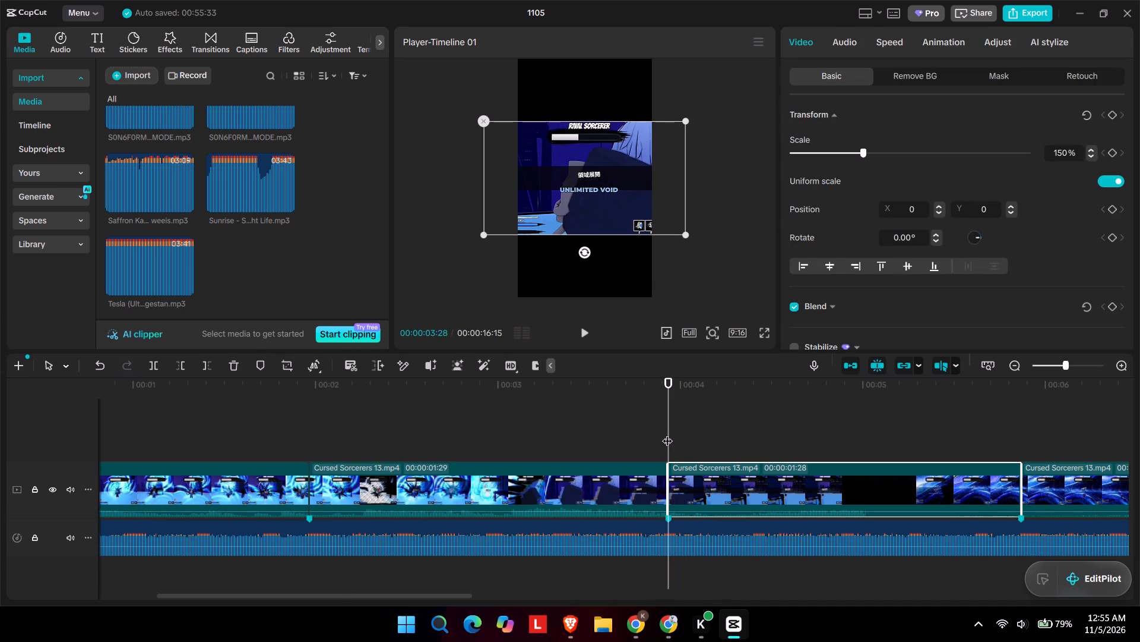
{"action": "key", "text": "ctrl+v"}
Copy the second segment's 150% scale keyframe into the third segment, just after its opening 174% keyframe.
{"action": "left_click", "coordinate": [332, 477]}
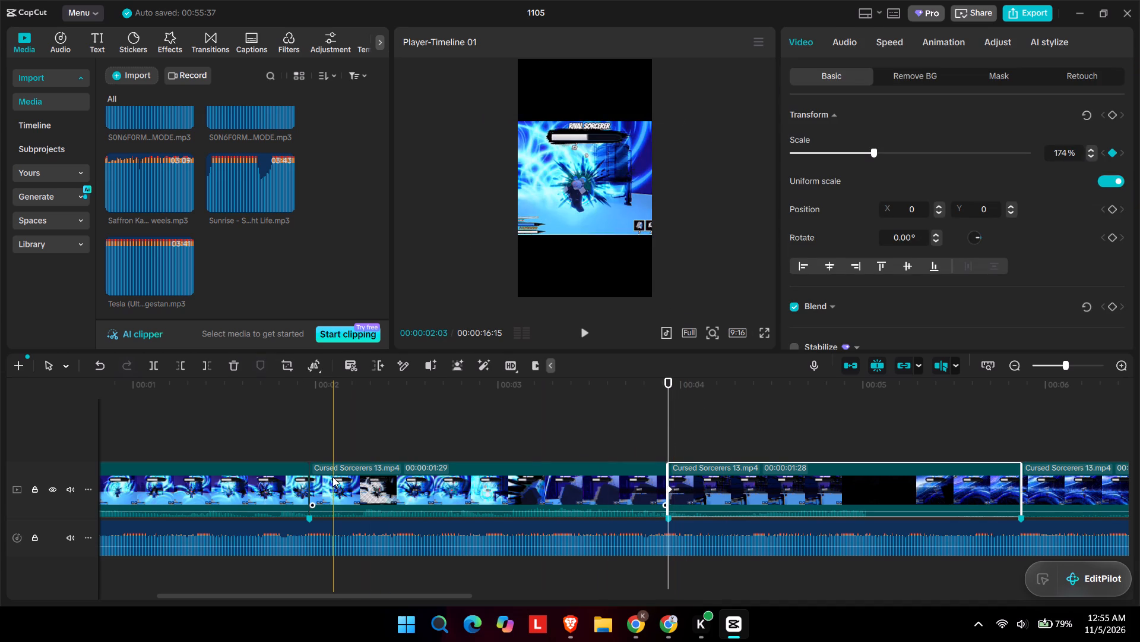
{"action": "left_click", "coordinate": [321, 488]}
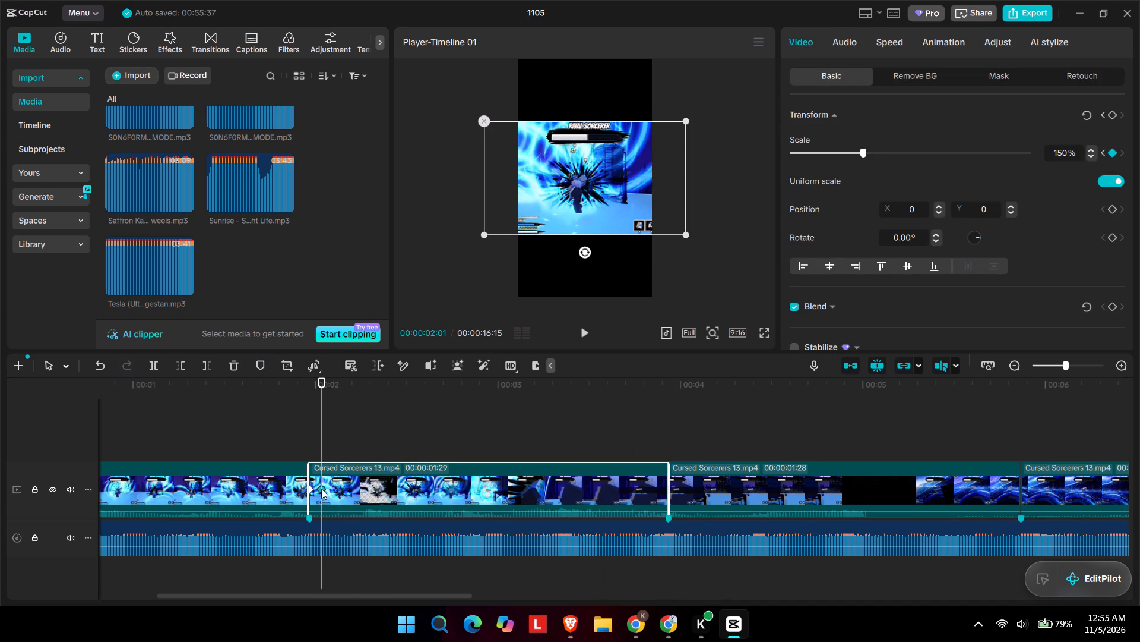
{"action": "key", "text": "ctrl+c"}
{"action": "left_click", "coordinate": [710, 495]}
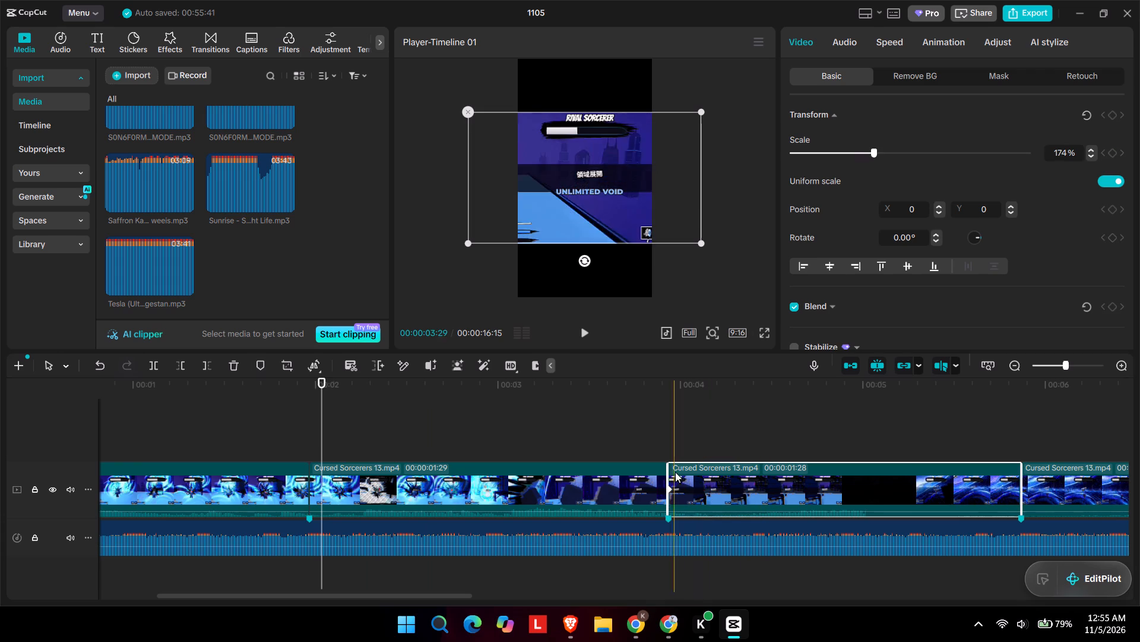
{"action": "key", "text": "ctrl+v"}
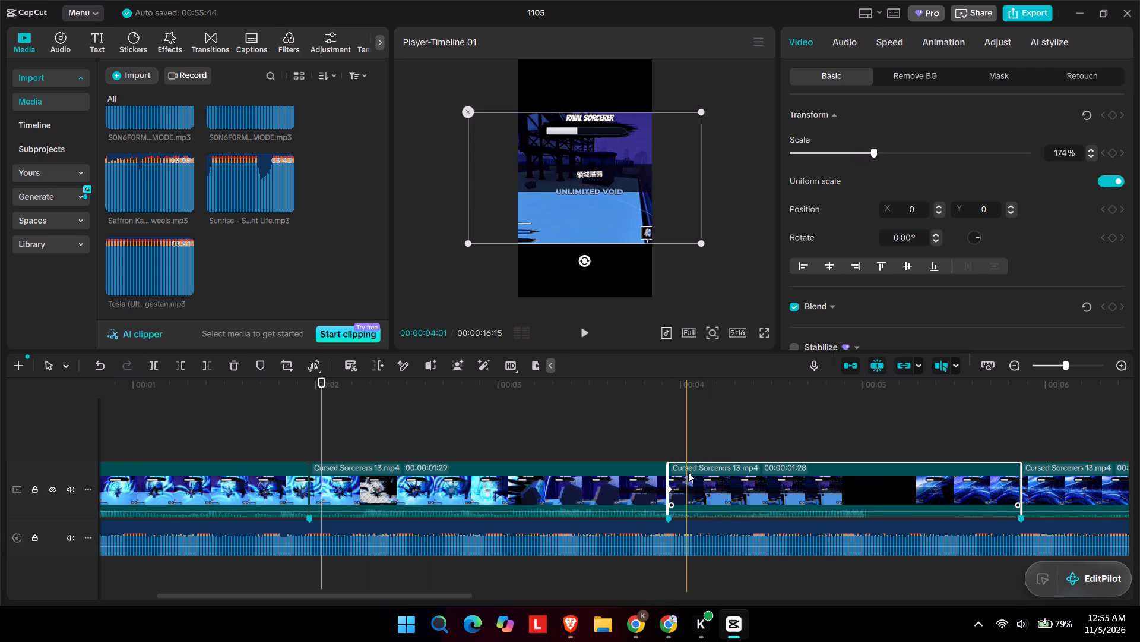
{"action": "left_click", "coordinate": [682, 446]}
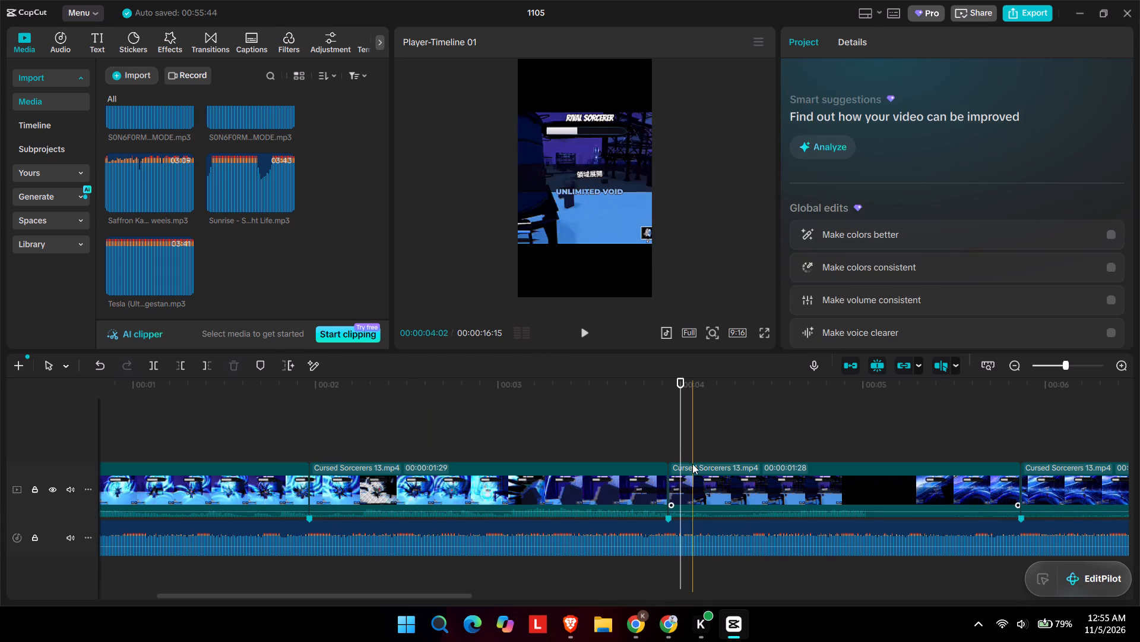
{"action": "left_click", "coordinate": [684, 476], "text": "ctrl"}
{"action": "key", "text": "ctrl+v"}
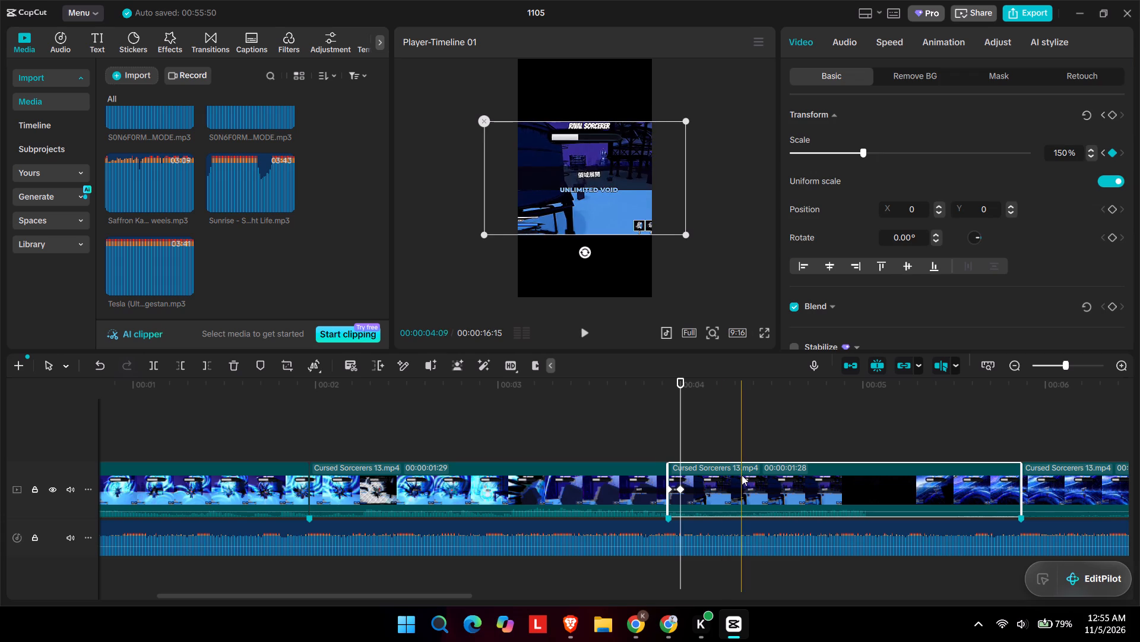
Paste the copied 150% scale keyframe into the fourth segment at 00:00:05:28, just after its start.
{"action": "scroll", "coordinate": [742, 474], "scroll_direction": "left", "scroll_amount": 2}
{"action": "left_click", "coordinate": [723, 477]}
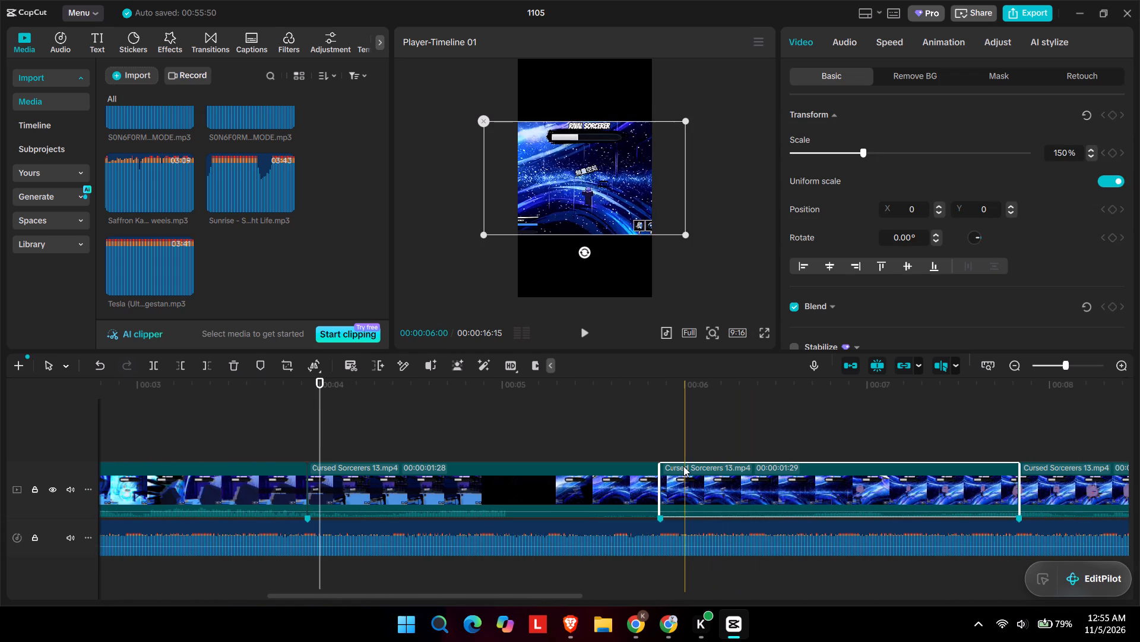
{"action": "key", "text": "ctrl+v"}
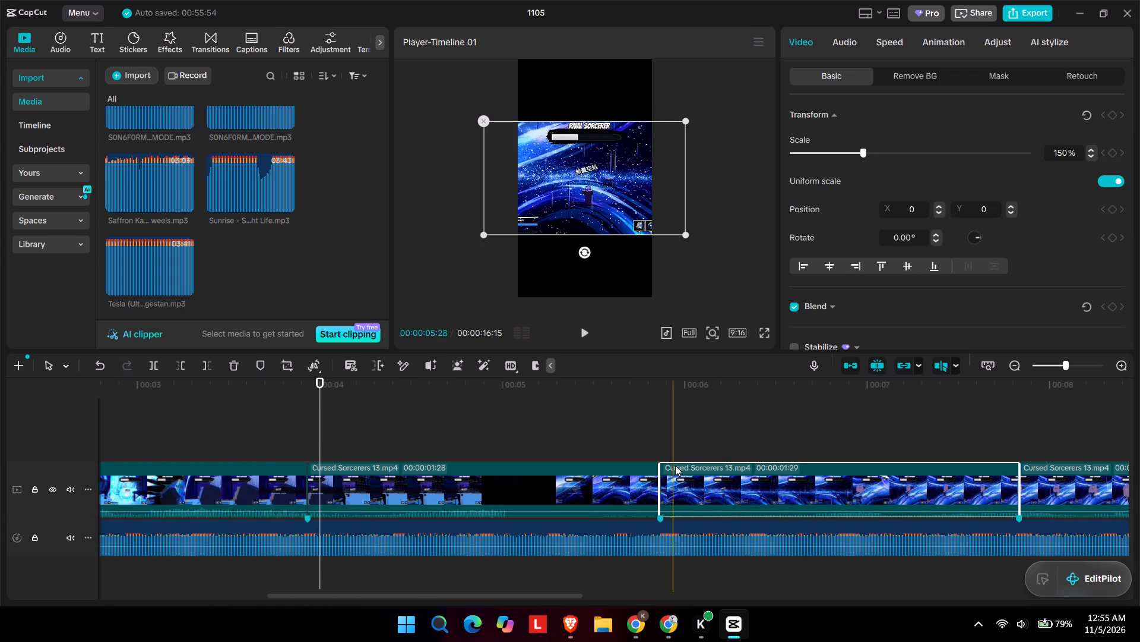
{"action": "left_click", "coordinate": [674, 444], "text": "ctrl"}
{"action": "key", "text": "ctrl+v"}
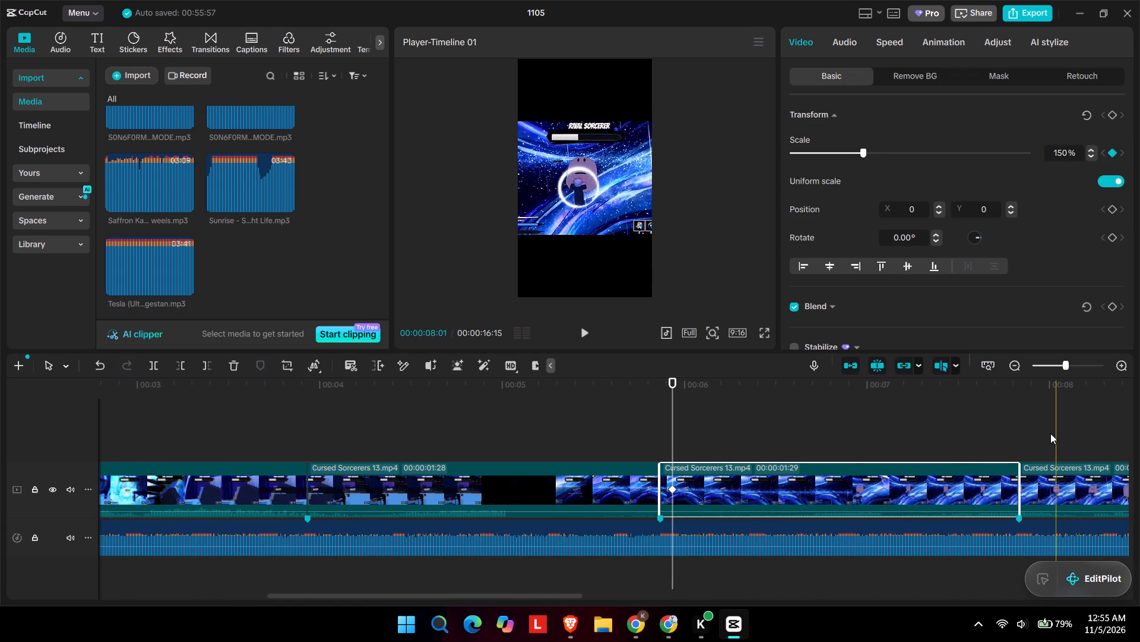
Paste the 150% scale keyframe into the fifth segment at 00:00:07:28, just after its start.
{"action": "left_click", "coordinate": [1036, 430]}
{"action": "left_click", "coordinate": [1050, 466]}
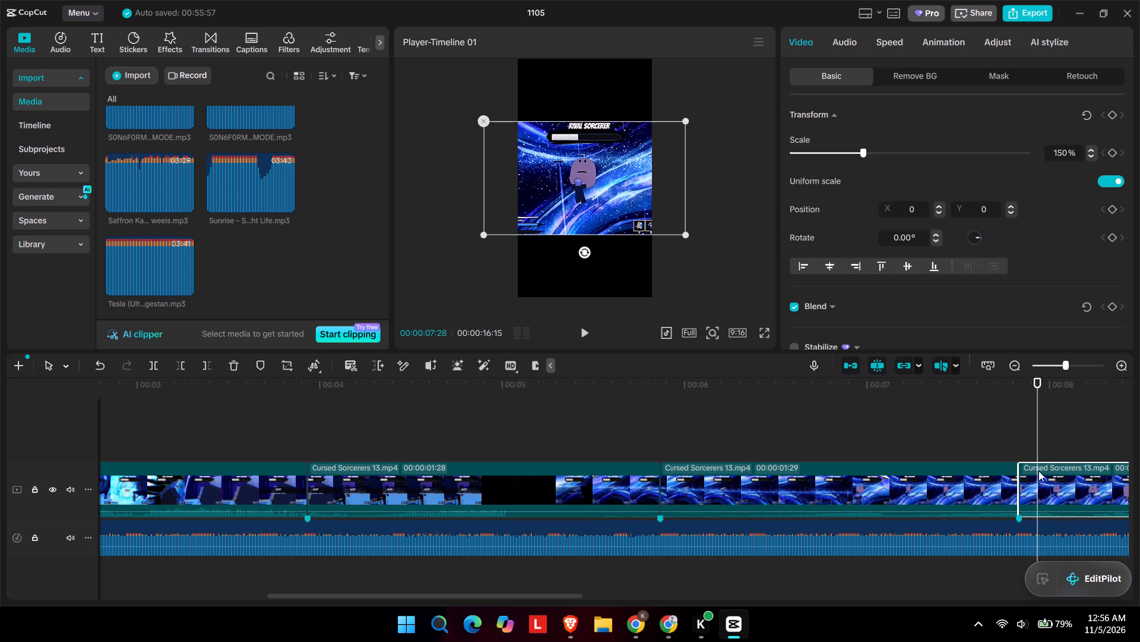
{"action": "key", "text": "ctrl+v"}
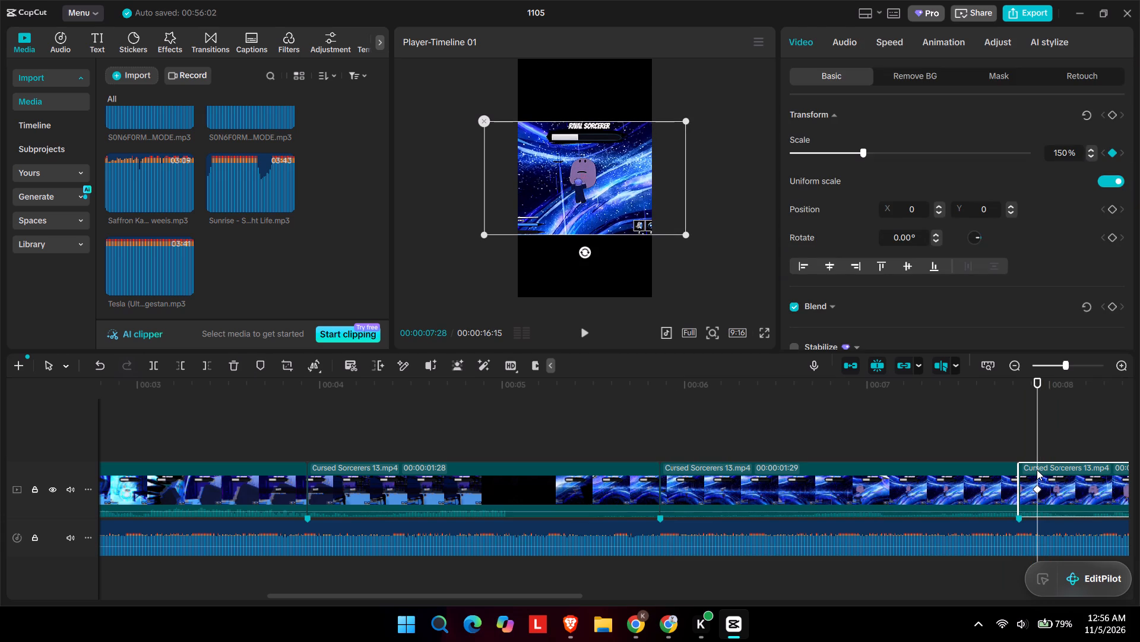
Paste the 150% scale keyframe into the sixth segment at 00:00:09:27, just after its start.
{"action": "scroll", "coordinate": [1037, 468], "scroll_direction": "left", "scroll_amount": 3}
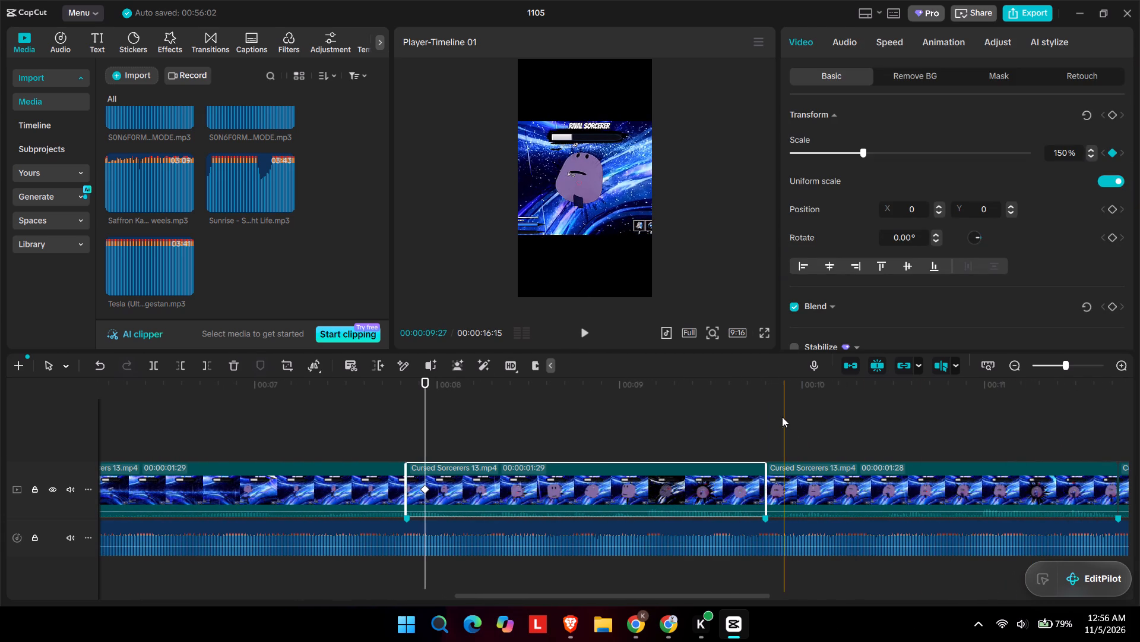
{"action": "left_click", "coordinate": [805, 473]}
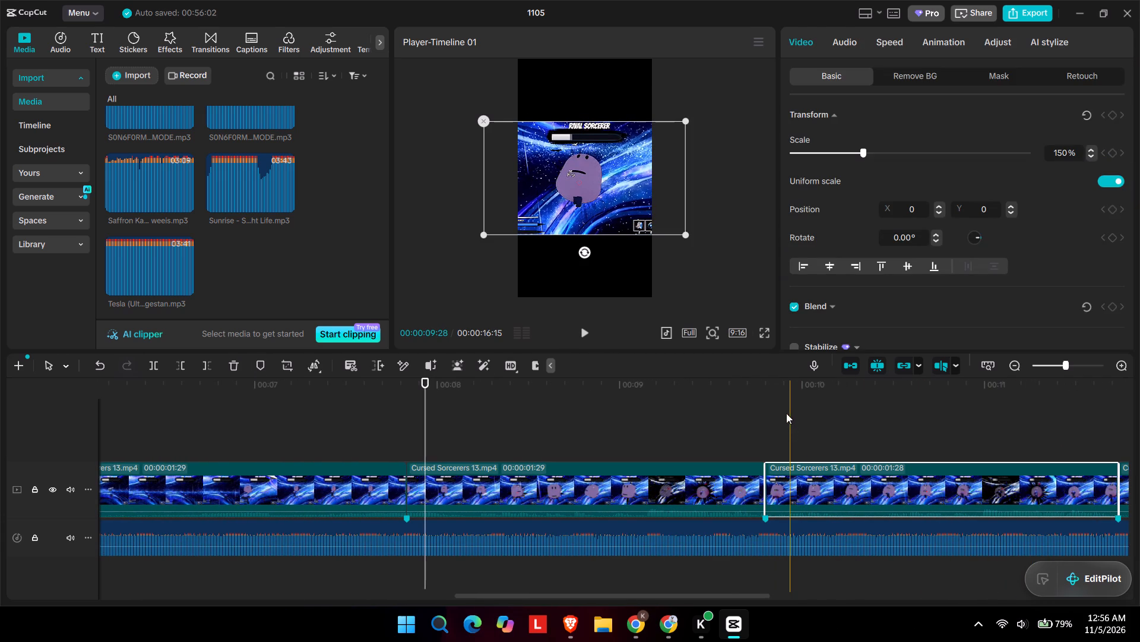
{"action": "left_click", "coordinate": [784, 411]}
{"action": "left_click", "coordinate": [786, 473]}
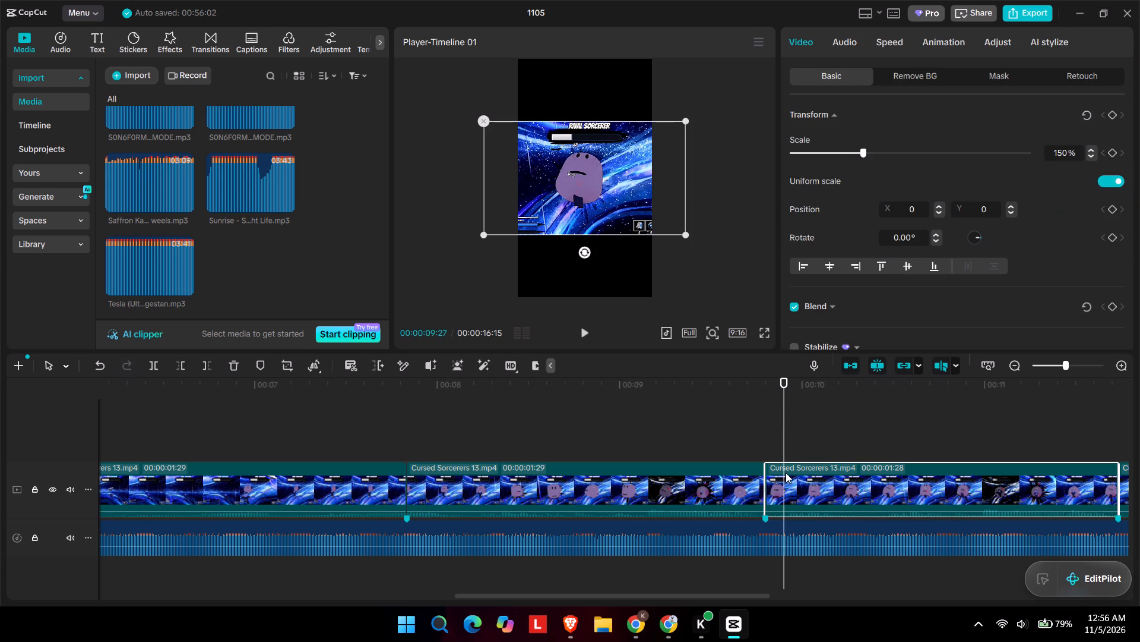
{"action": "key", "text": "ctrl+v"}
Paste the 150% scale keyframe into the seventh segment at 00:00:11:26, just after its start.
{"action": "scroll", "coordinate": [786, 472], "scroll_direction": "left", "scroll_amount": 2}
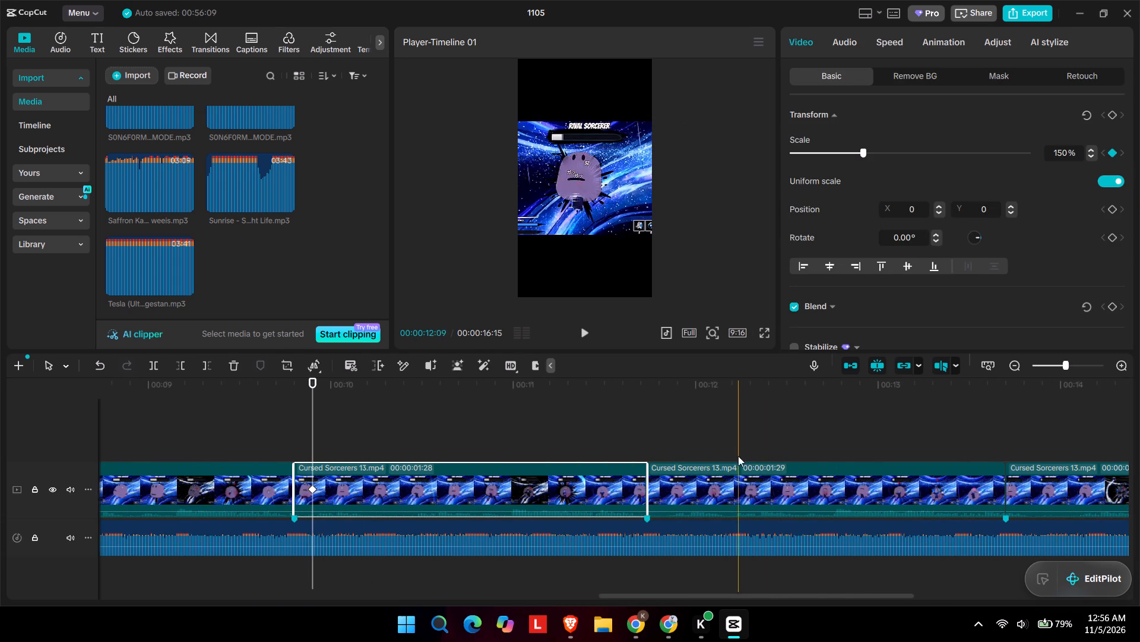
{"action": "left_click", "coordinate": [672, 408]}
{"action": "left_click", "coordinate": [679, 477]}
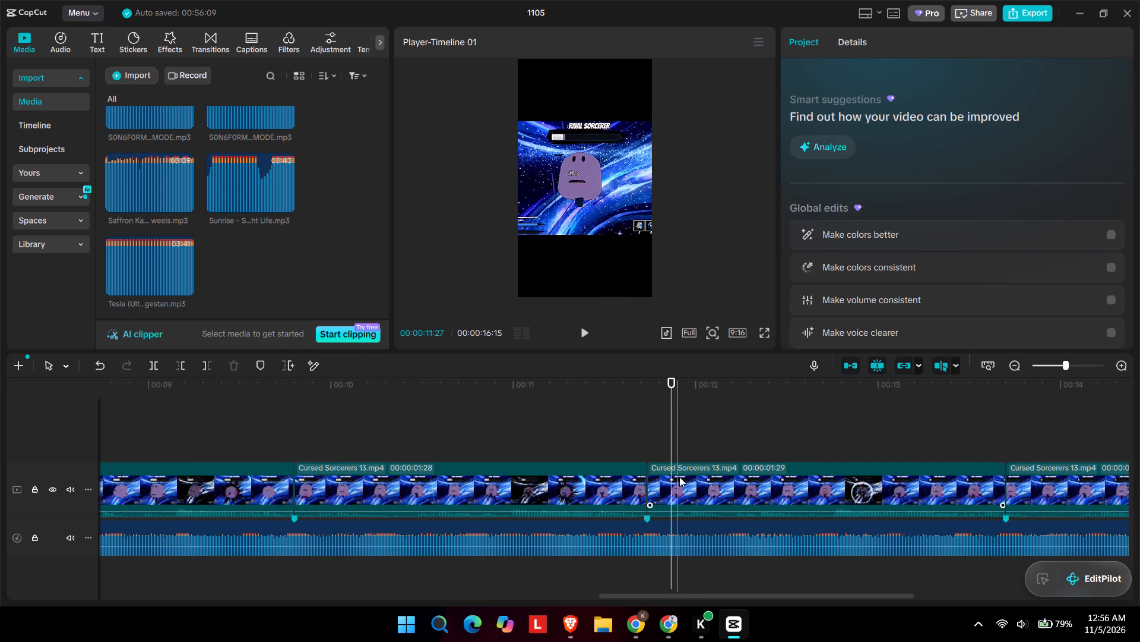
{"action": "key", "text": "ctrl+v"}
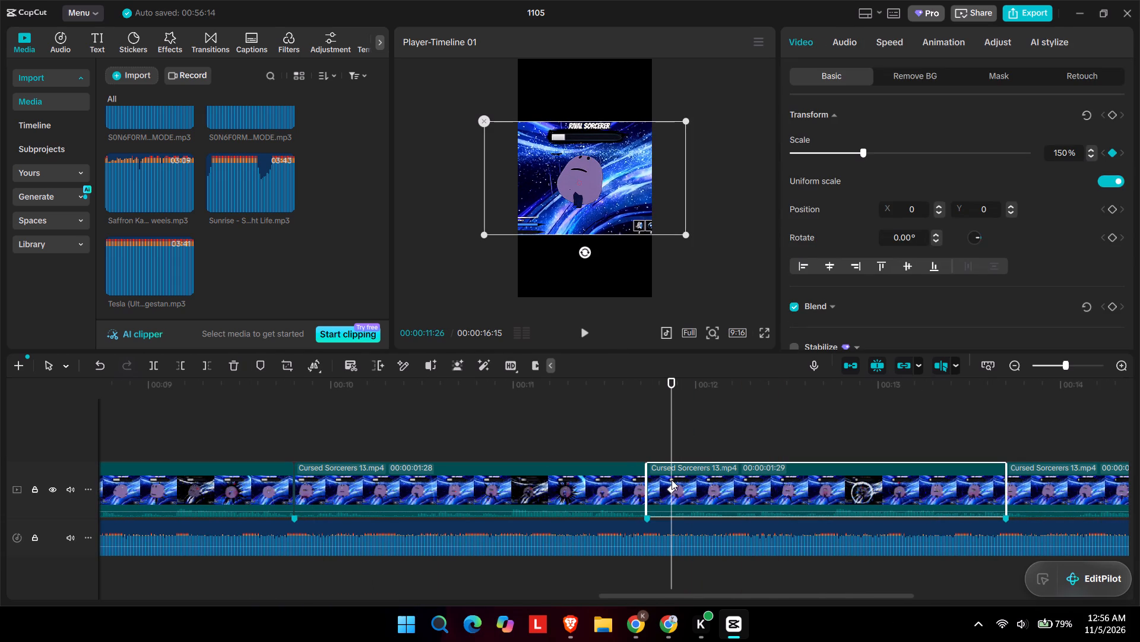
Paste the 150% scale keyframe into the eighth segment at 00:00:13:24, just after its start.
{"action": "scroll", "coordinate": [672, 480], "scroll_direction": "left", "scroll_amount": 3}
{"action": "left_click", "coordinate": [597, 395]}
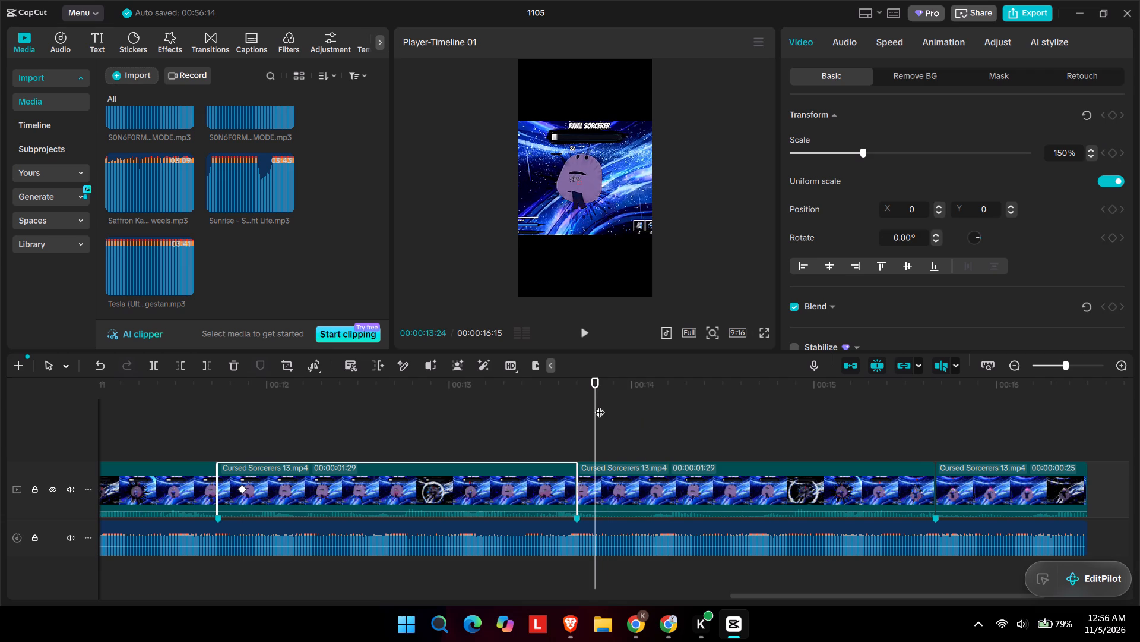
{"action": "left_click", "coordinate": [609, 477]}
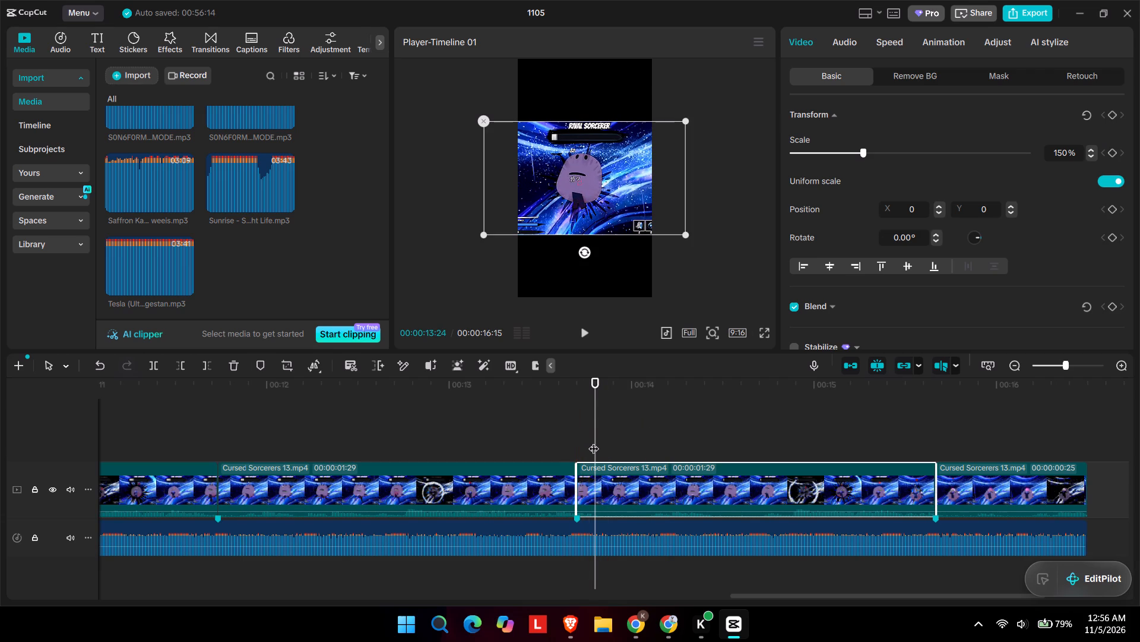
{"action": "key", "text": "ctrl+v"}
Paste the 150% scale keyframe into the short final segment at 00:00:15:22, just after its start.
{"action": "left_click", "coordinate": [949, 419]}
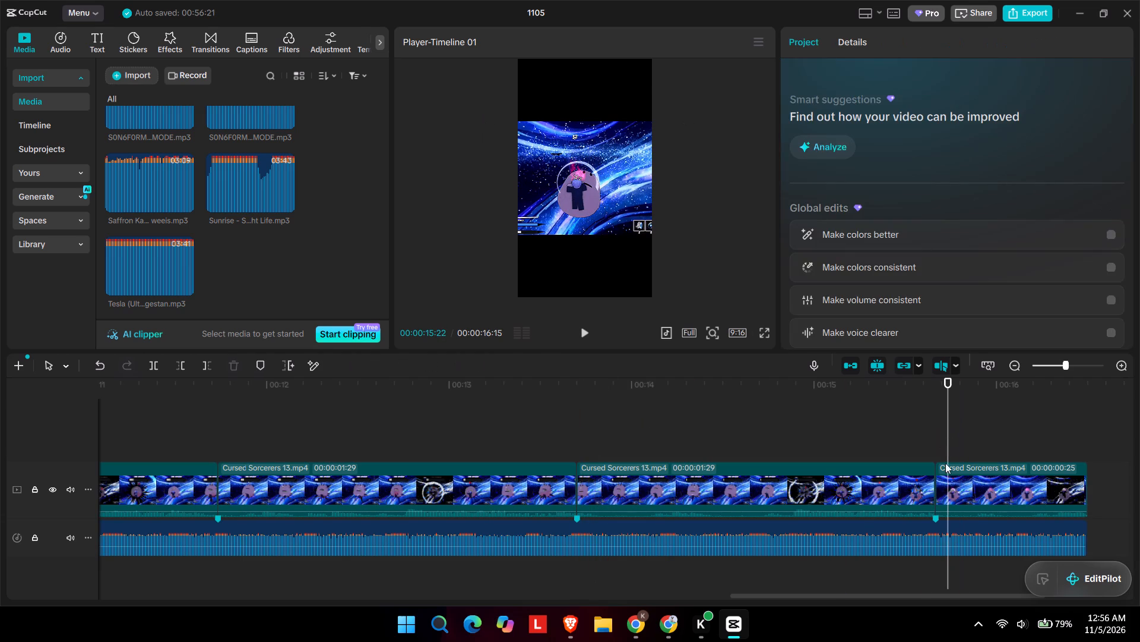
{"action": "left_click", "coordinate": [953, 482]}
{"action": "key", "text": "ctrl+v"}
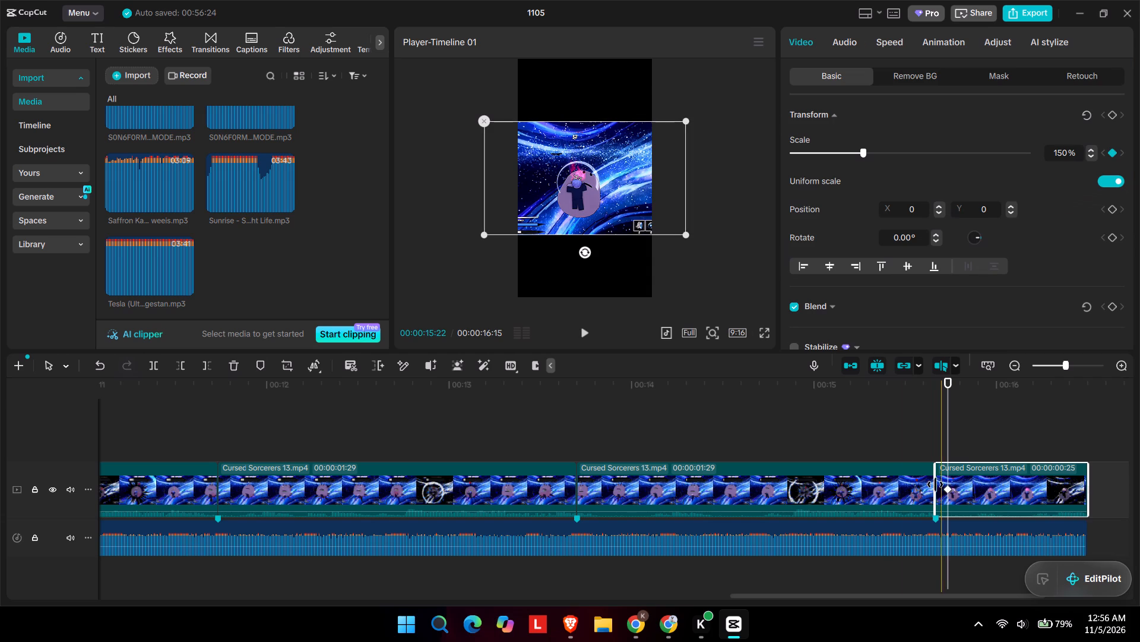
Copy the 174% scale keyframe at the start of the second segment.
{"action": "scroll", "coordinate": [825, 485], "scroll_direction": "right", "scroll_amount": 2}
{"action": "scroll", "coordinate": [672, 457], "scroll_direction": "right", "scroll_amount": 6}
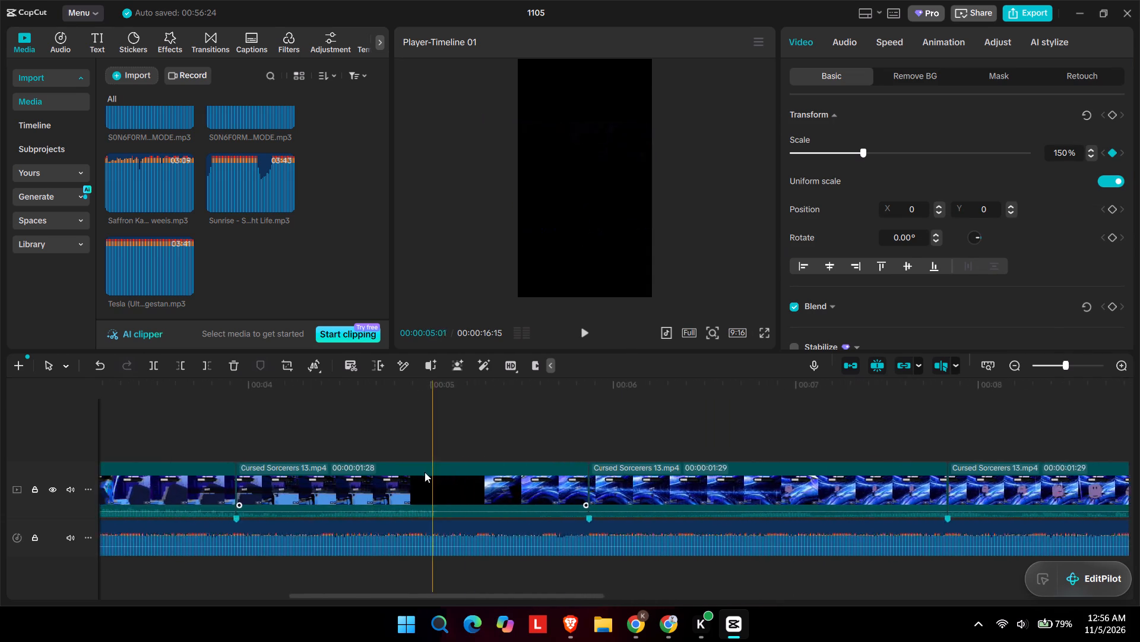
{"action": "scroll", "coordinate": [425, 472], "scroll_direction": "right", "scroll_amount": 8}
{"action": "left_click", "coordinate": [543, 478]}
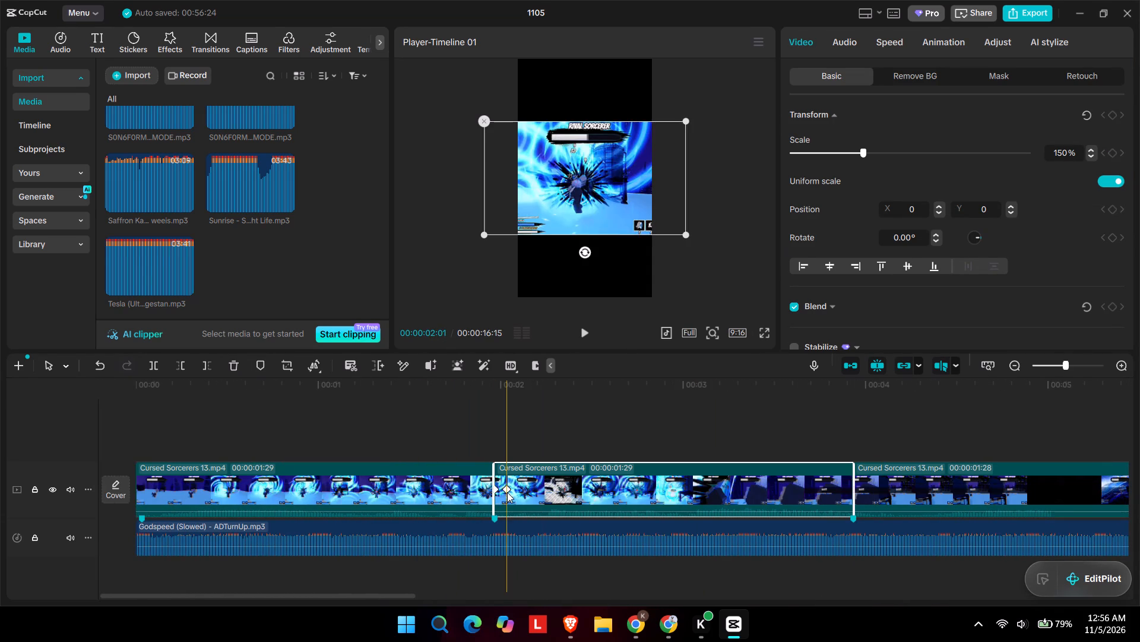
{"action": "left_click", "coordinate": [495, 407]}
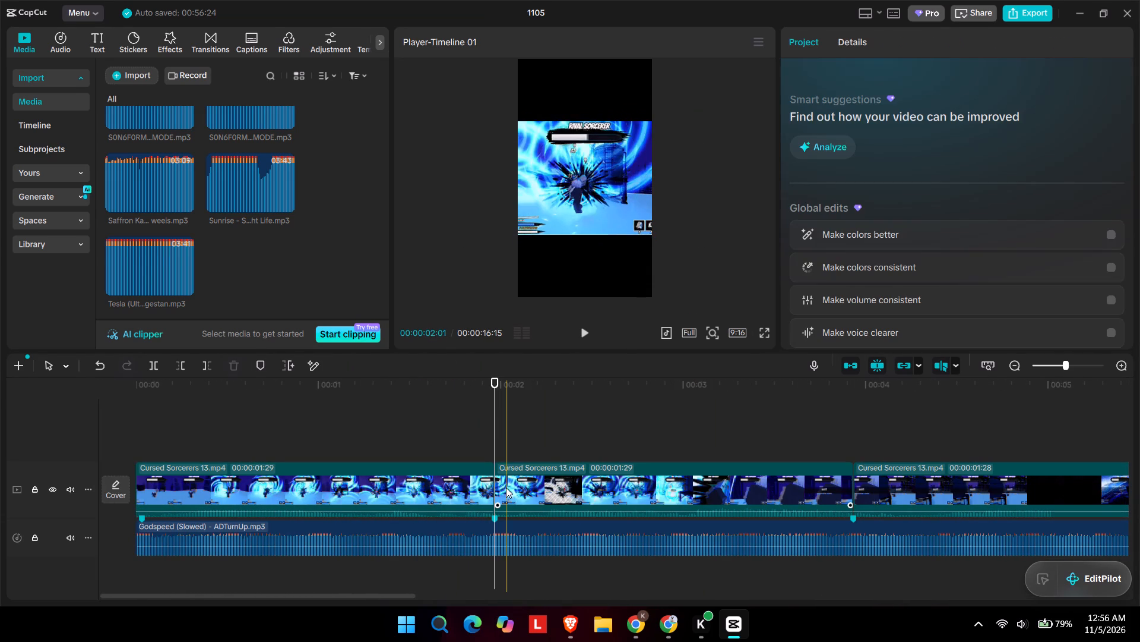
{"action": "left_click", "coordinate": [554, 493]}
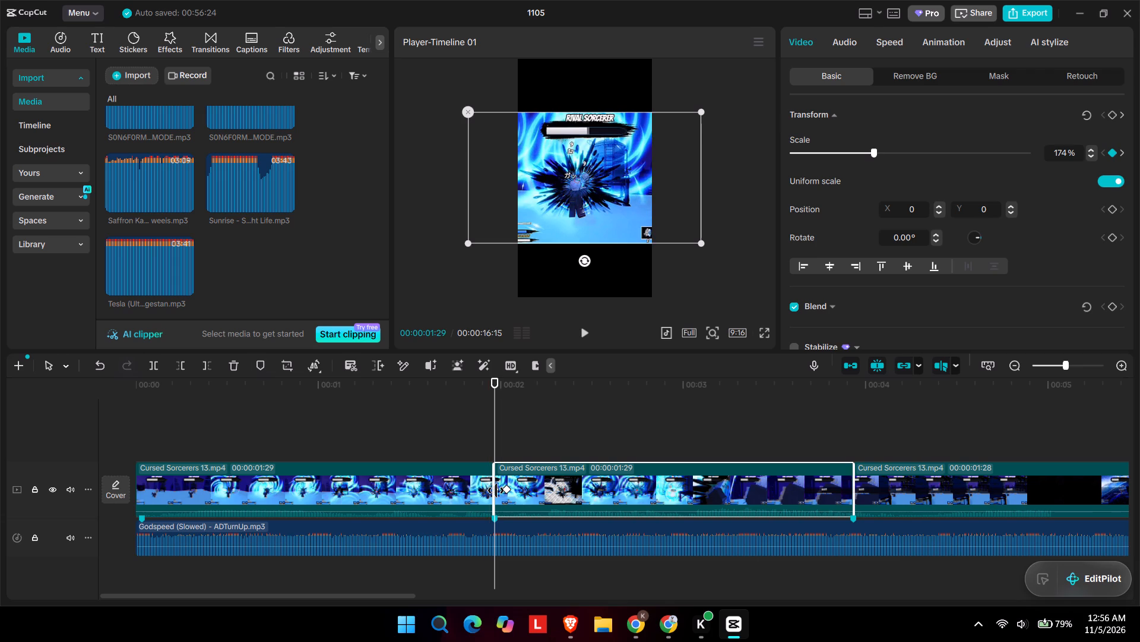
{"action": "scroll", "coordinate": [498, 491], "scroll_direction": "up", "scroll_amount": 10, "text": "ctrl"}
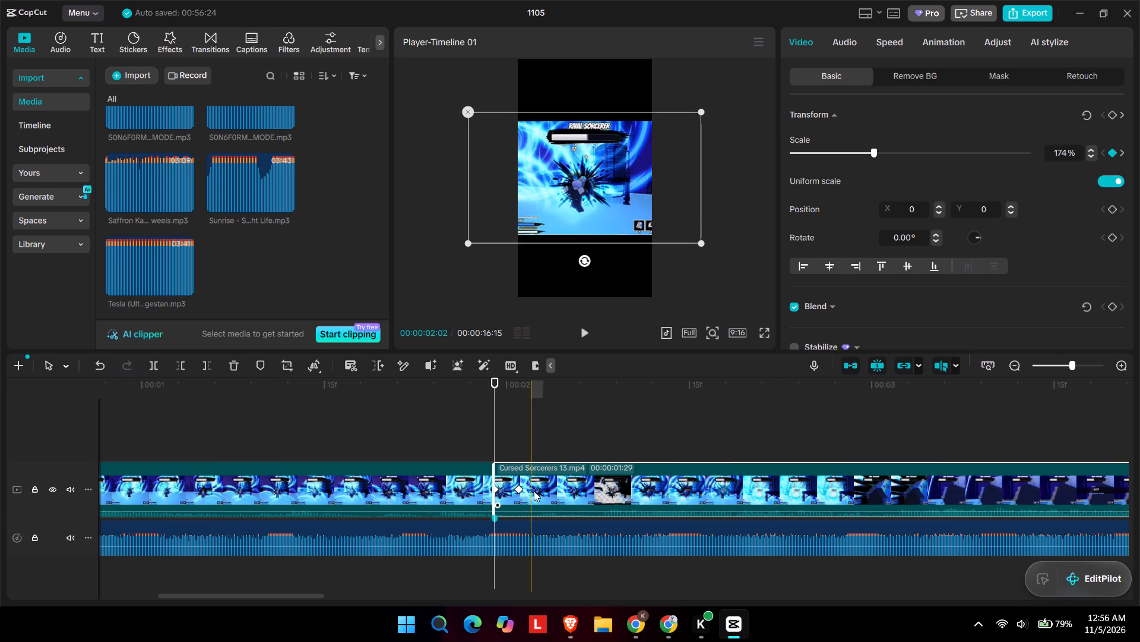
{"action": "left_click", "coordinate": [496, 488]}
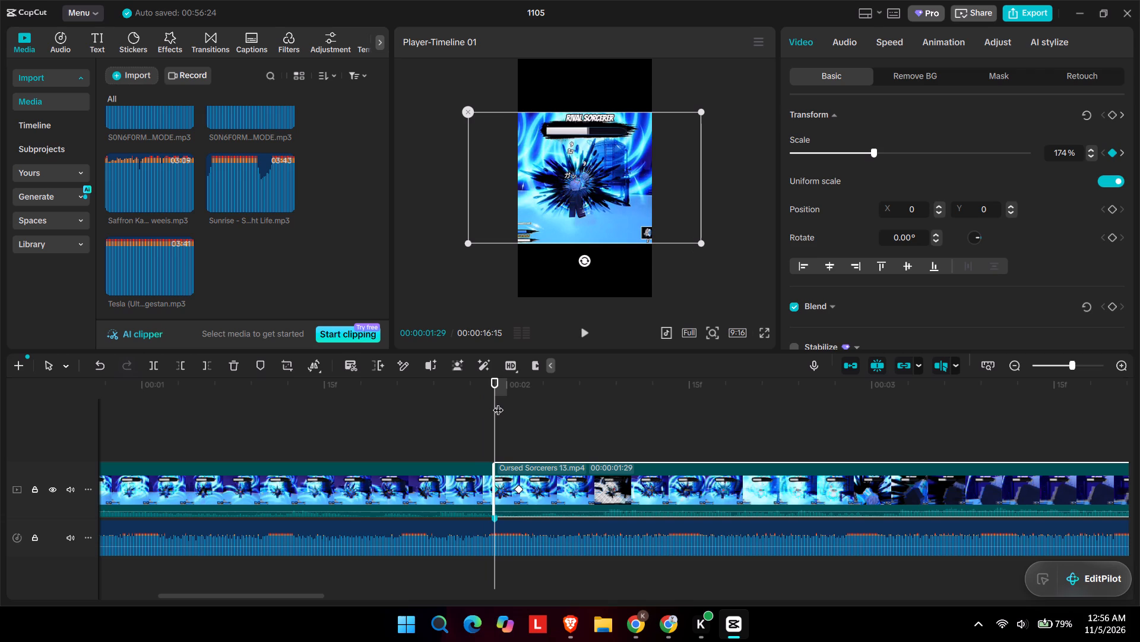
{"action": "key", "text": "ctrl+c"}
Paste the 174% scale keyframe at the start of the fourth segment, at 00:00:05:26.
{"action": "scroll", "coordinate": [1016, 457], "scroll_direction": "left", "scroll_amount": 1}
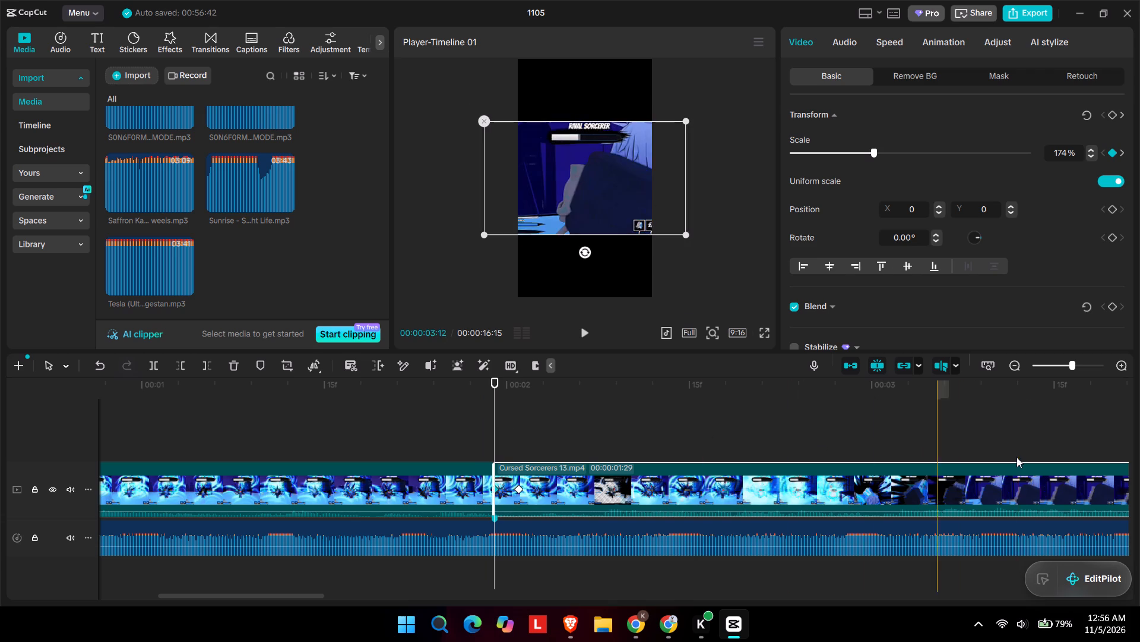
{"action": "scroll", "coordinate": [1016, 457], "scroll_direction": "left", "scroll_amount": 1}
{"action": "left_click", "coordinate": [542, 497]}
{"action": "scroll", "coordinate": [553, 496], "scroll_direction": "left", "scroll_amount": 1}
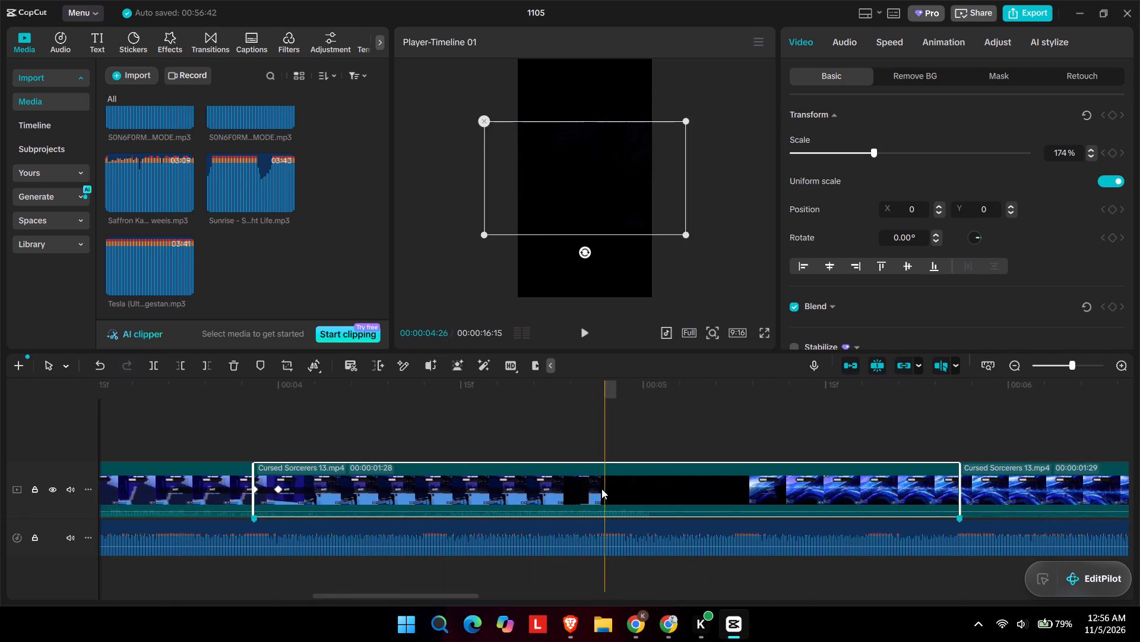
{"action": "scroll", "coordinate": [601, 489], "scroll_direction": "left", "scroll_amount": 2}
{"action": "left_click", "coordinate": [715, 473]}
{"action": "scroll", "coordinate": [696, 467], "scroll_direction": "left", "scroll_amount": 1}
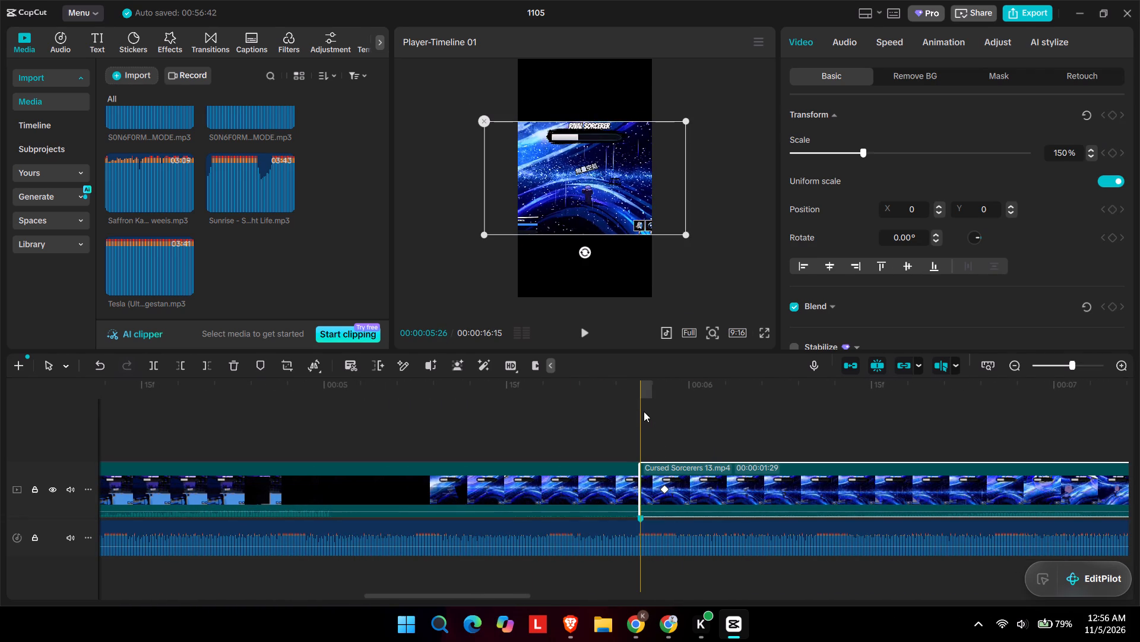
{"action": "left_click", "coordinate": [644, 411]}
{"action": "left_click", "coordinate": [656, 484]}
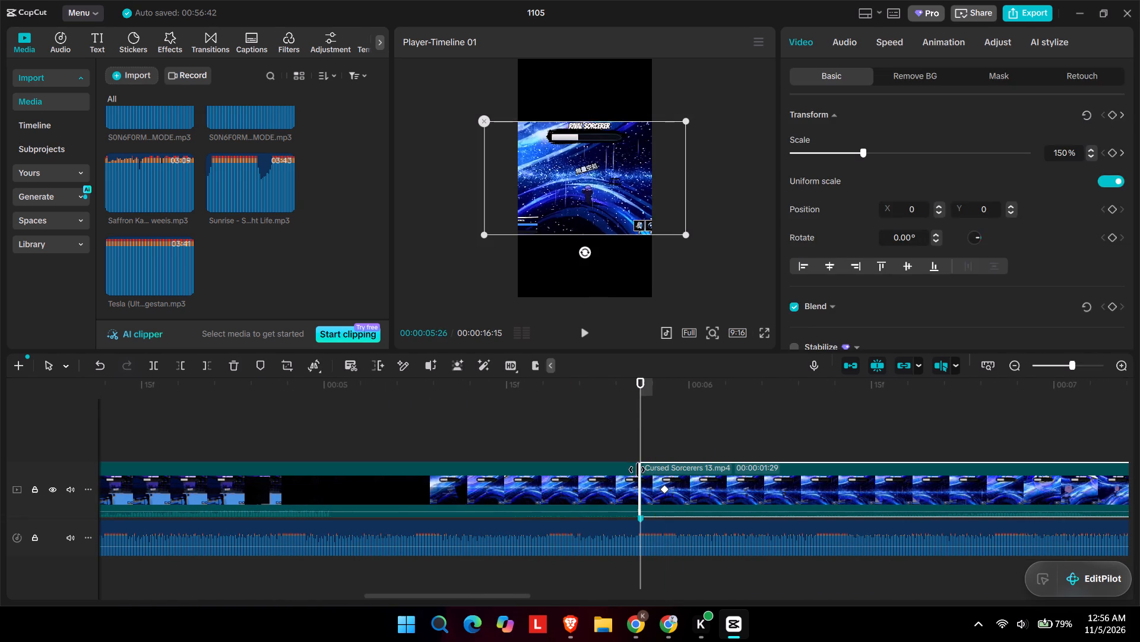
{"action": "key", "text": "ctrl+v"}
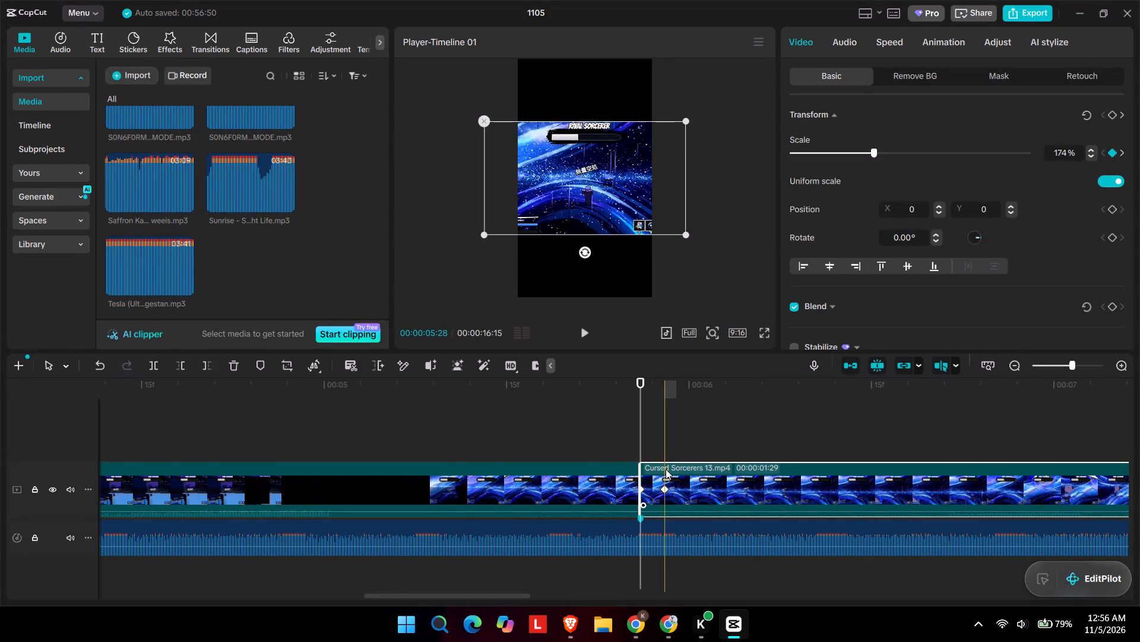
Paste the 174% scale keyframe at the start of the fifth segment, at 00:00:07:25.
{"action": "scroll", "coordinate": [667, 469], "scroll_direction": "left", "scroll_amount": 4}
{"action": "left_click", "coordinate": [649, 489]}
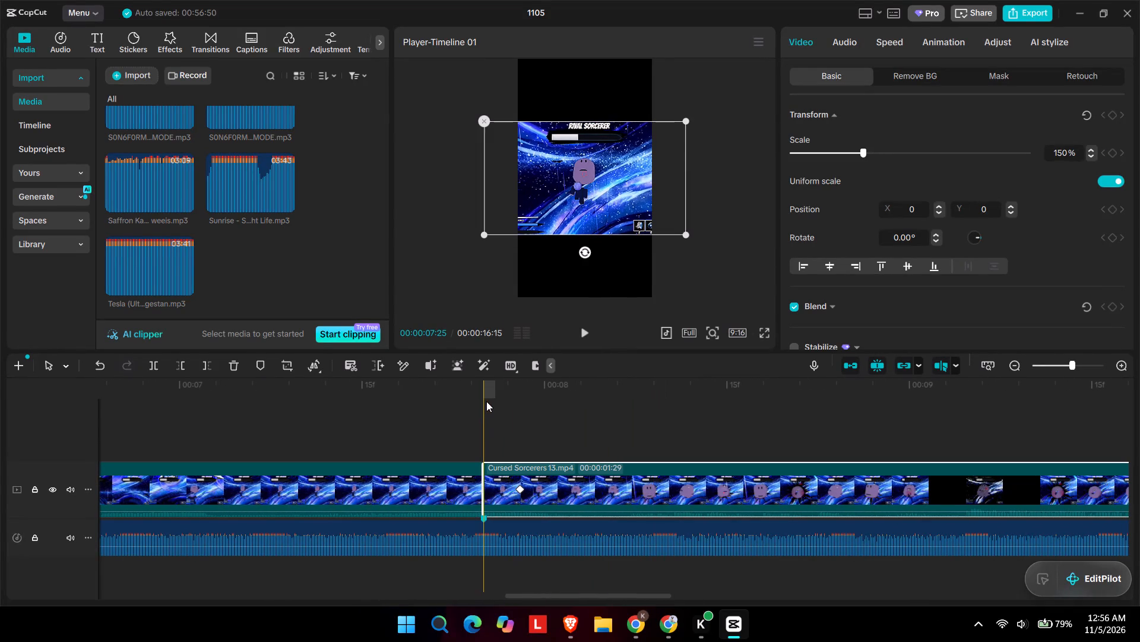
{"action": "left_click", "coordinate": [486, 401]}
{"action": "left_click", "coordinate": [514, 484], "text": "ctrl"}
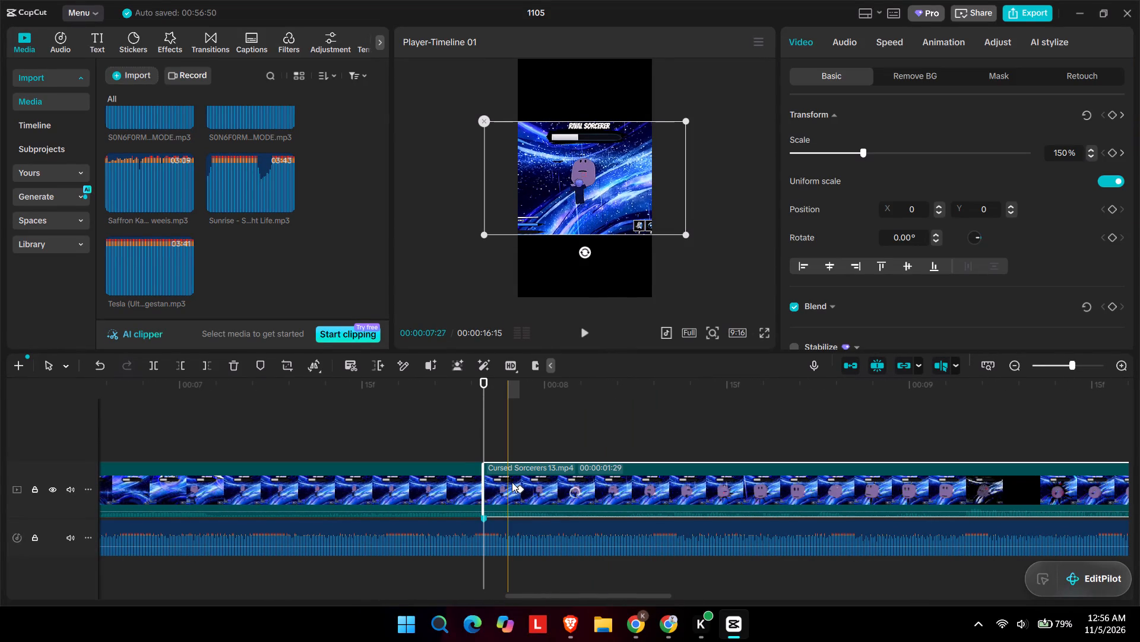
{"action": "key", "text": "ctrl+v"}
Paste the 174% scale keyframe at the start of the sixth segment, at 00:00:09:24.
{"action": "scroll", "coordinate": [970, 407], "scroll_direction": "left", "scroll_amount": 3}
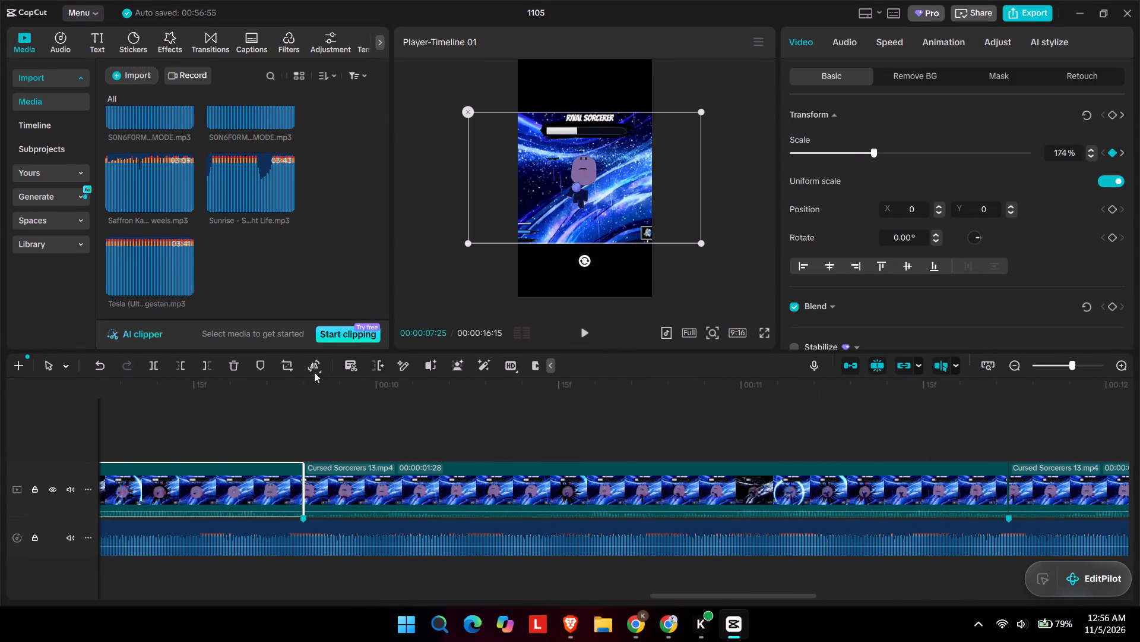
{"action": "left_click", "coordinate": [309, 396]}
{"action": "left_click", "coordinate": [330, 488]}
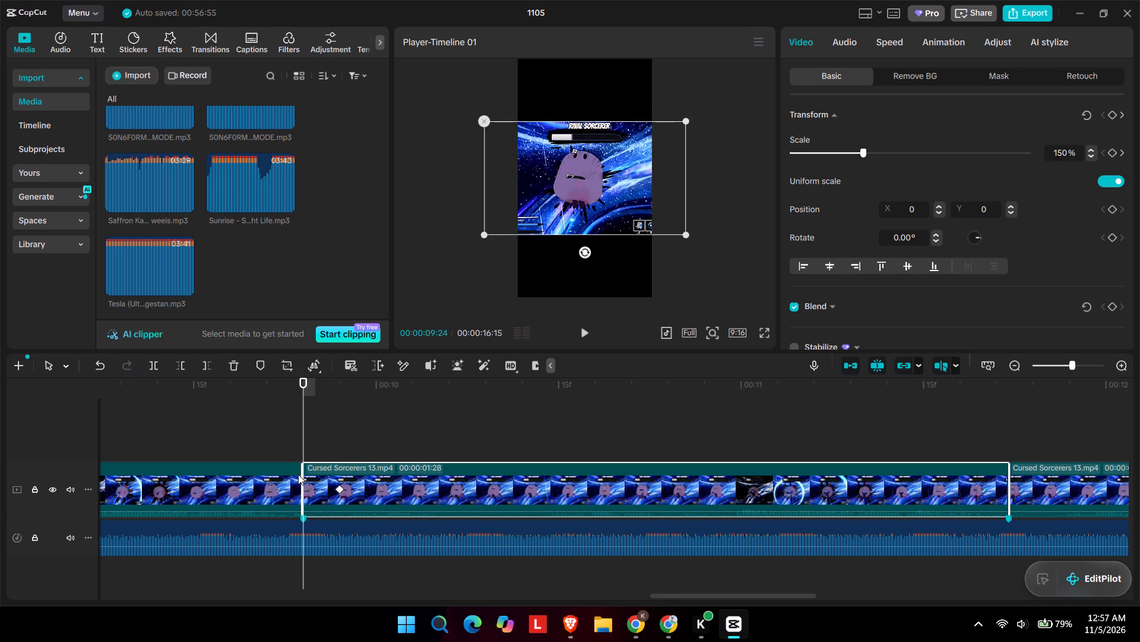
{"action": "key", "text": "ctrl+v"}
Paste the 174% scale keyframe at the start of the seventh segment, at 00:00:11:22.
{"action": "scroll", "coordinate": [598, 495], "scroll_direction": "left", "scroll_amount": 2}
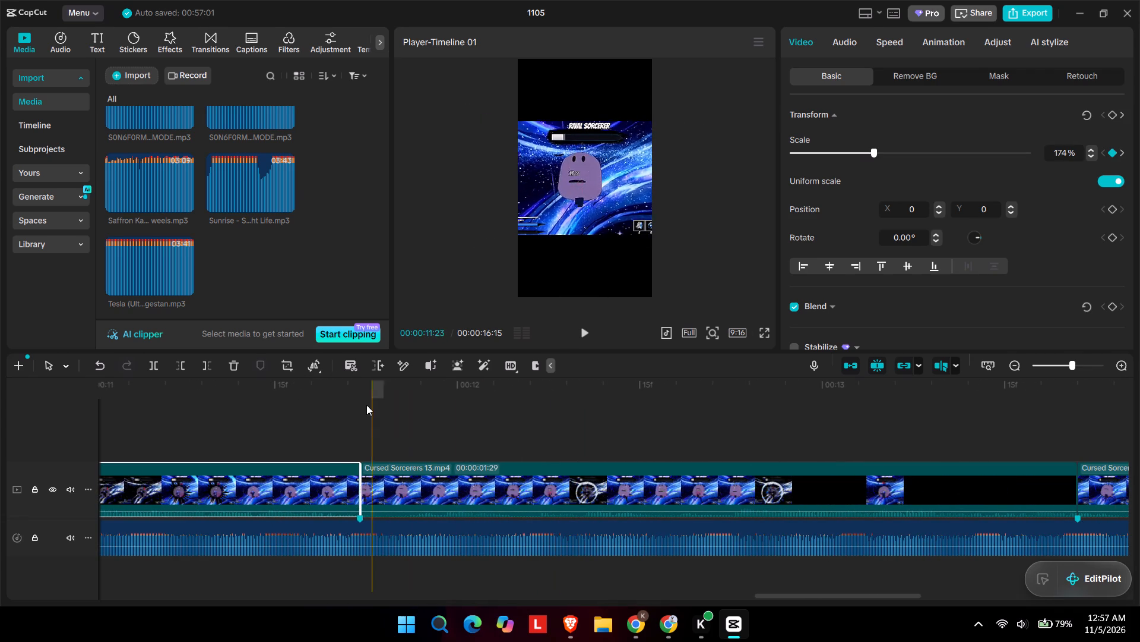
{"action": "left_click", "coordinate": [366, 393]}
{"action": "left_click", "coordinate": [401, 489]}
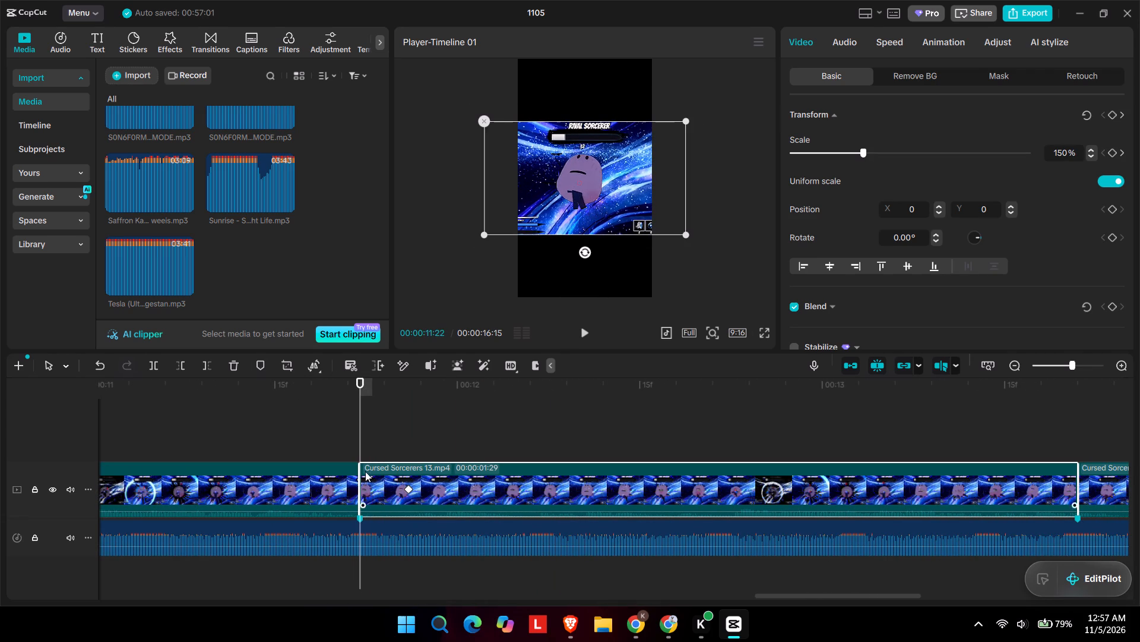
{"action": "key", "text": "ctrl+v"}
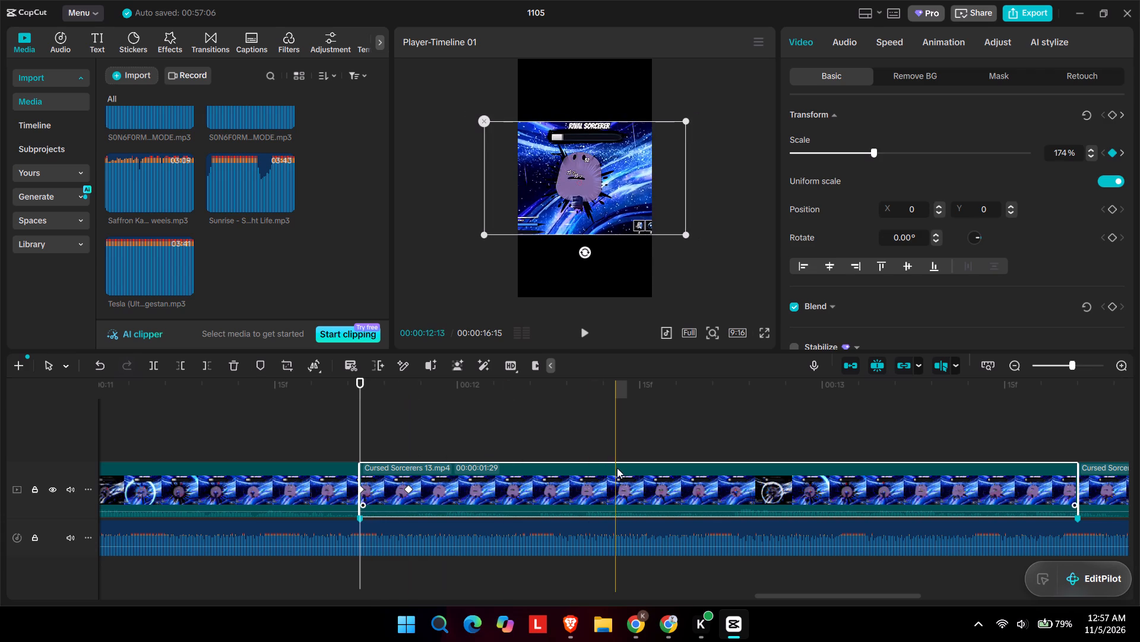
Paste the 174% scale keyframe at the start of the eighth segment, at 00:00:13:21.
{"action": "scroll", "coordinate": [617, 468], "scroll_direction": "left", "scroll_amount": 3}
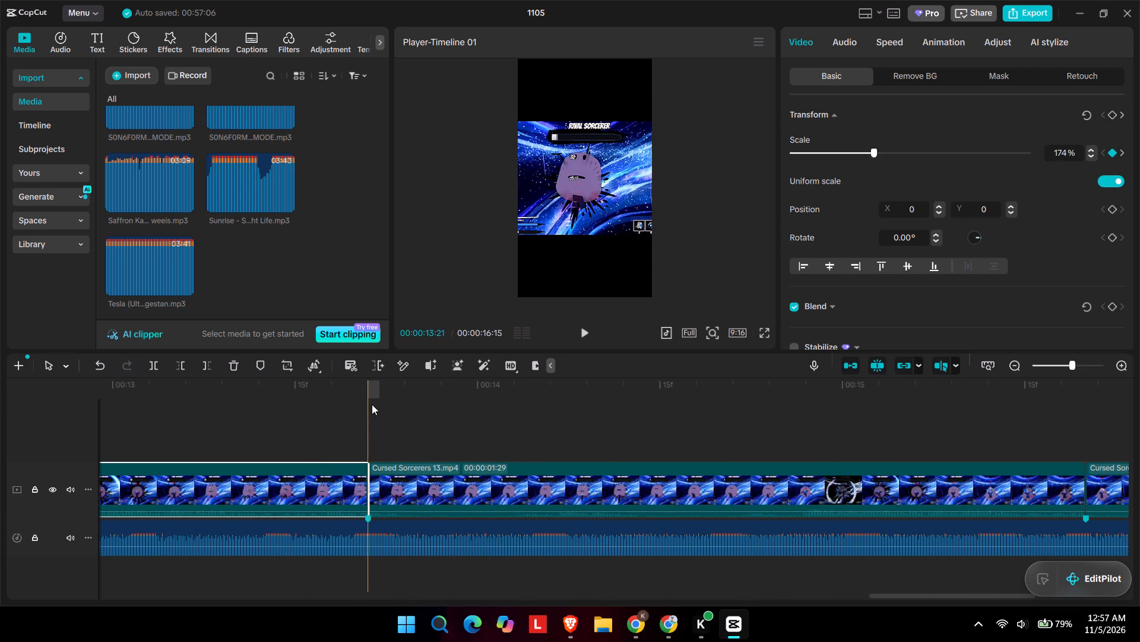
{"action": "left_click", "coordinate": [372, 402]}
{"action": "left_click", "coordinate": [405, 480]}
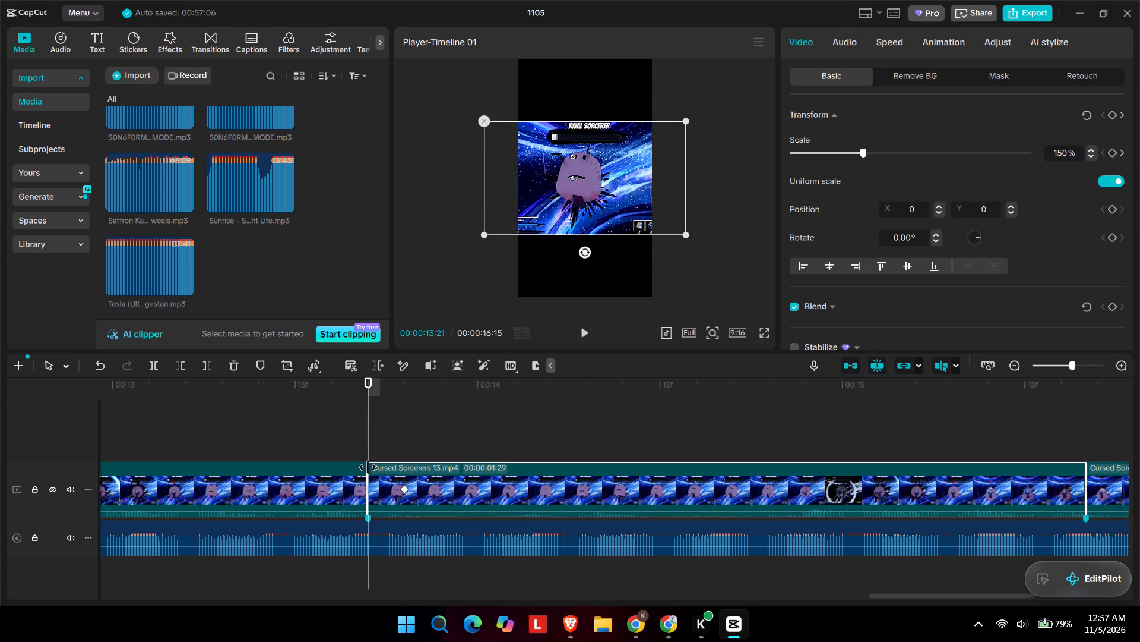
{"action": "key", "text": "ctrl+v"}
Paste the 174% scale keyframe at the start of the ninth and last segment, at 00:00:15:20.
{"action": "scroll", "coordinate": [376, 471], "scroll_direction": "left", "scroll_amount": 3}
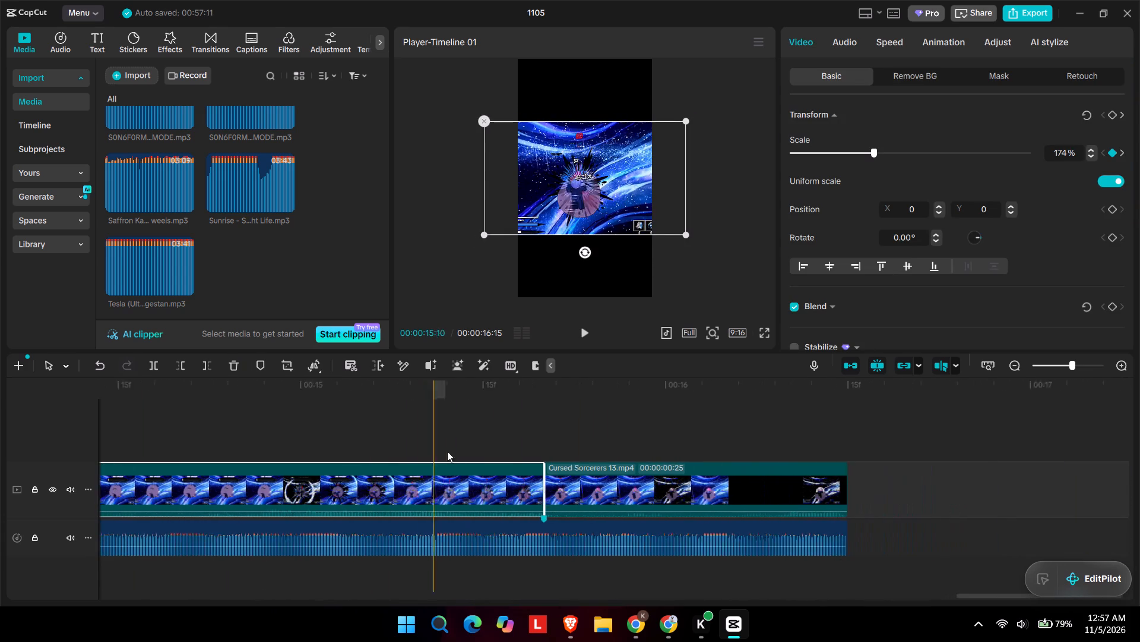
{"action": "scroll", "coordinate": [447, 451], "scroll_direction": "left", "scroll_amount": 1}
{"action": "left_click", "coordinate": [515, 410]}
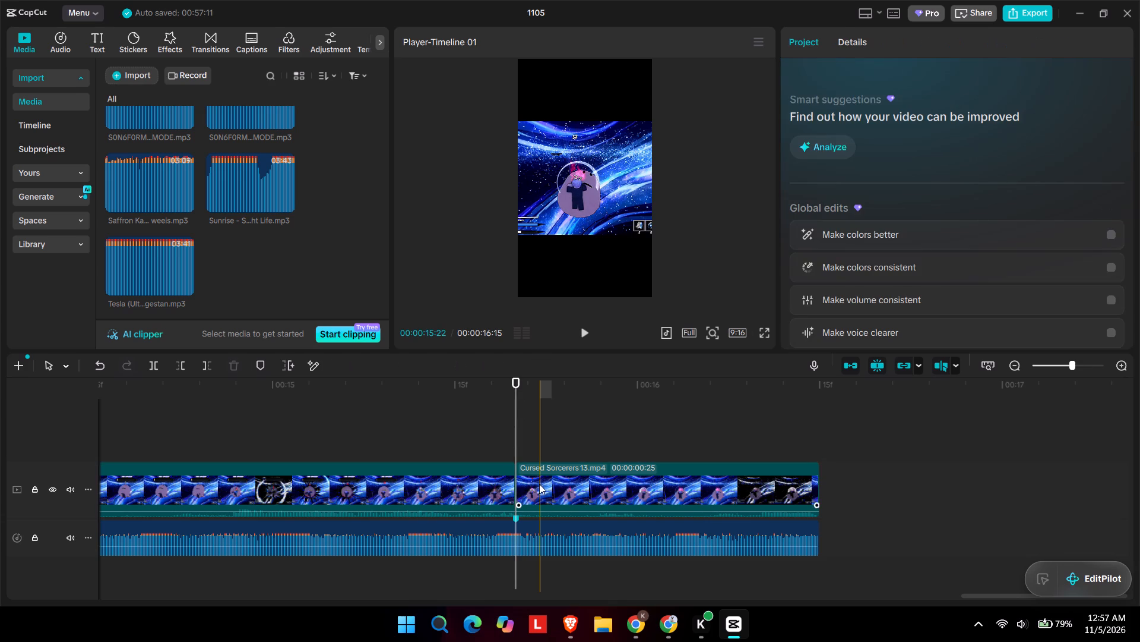
{"action": "left_click", "coordinate": [539, 483]}
{"action": "key", "text": "ctrl+v"}
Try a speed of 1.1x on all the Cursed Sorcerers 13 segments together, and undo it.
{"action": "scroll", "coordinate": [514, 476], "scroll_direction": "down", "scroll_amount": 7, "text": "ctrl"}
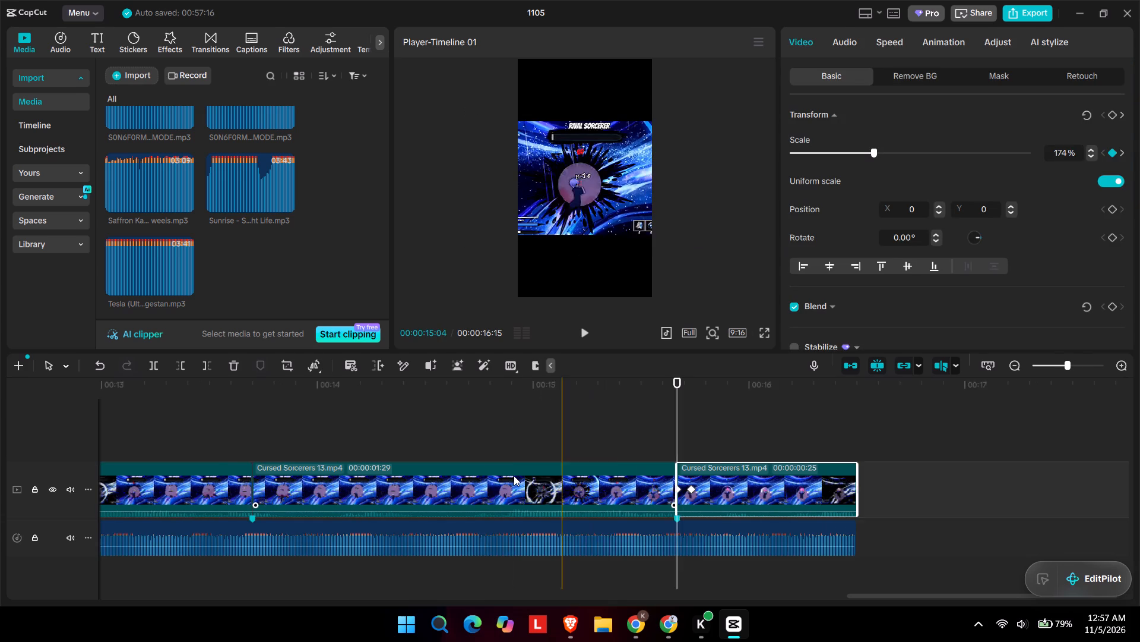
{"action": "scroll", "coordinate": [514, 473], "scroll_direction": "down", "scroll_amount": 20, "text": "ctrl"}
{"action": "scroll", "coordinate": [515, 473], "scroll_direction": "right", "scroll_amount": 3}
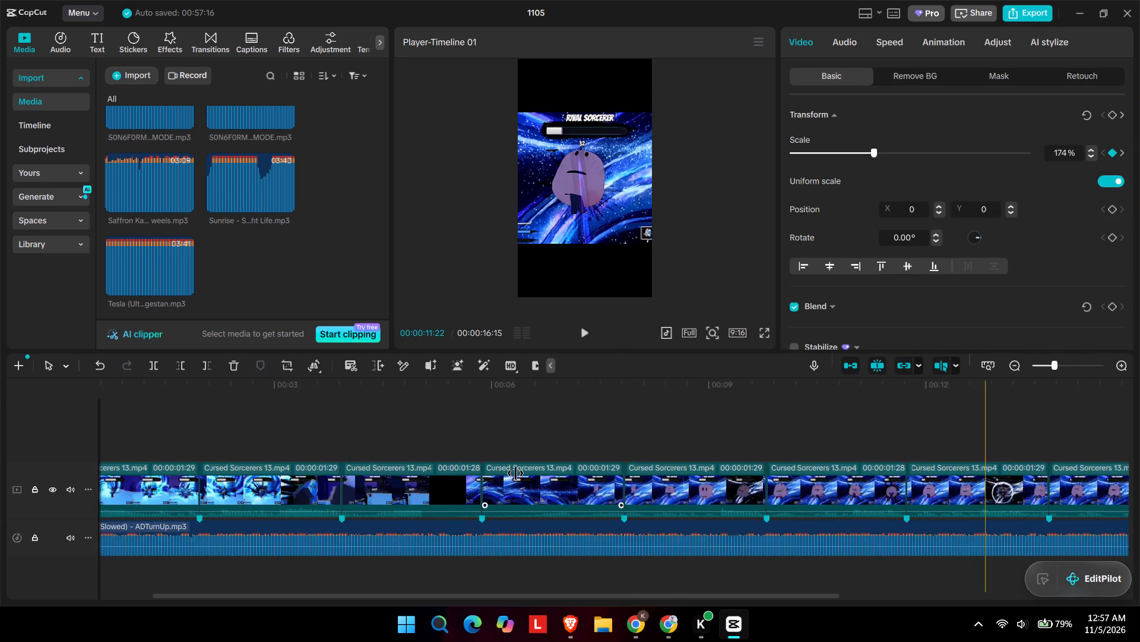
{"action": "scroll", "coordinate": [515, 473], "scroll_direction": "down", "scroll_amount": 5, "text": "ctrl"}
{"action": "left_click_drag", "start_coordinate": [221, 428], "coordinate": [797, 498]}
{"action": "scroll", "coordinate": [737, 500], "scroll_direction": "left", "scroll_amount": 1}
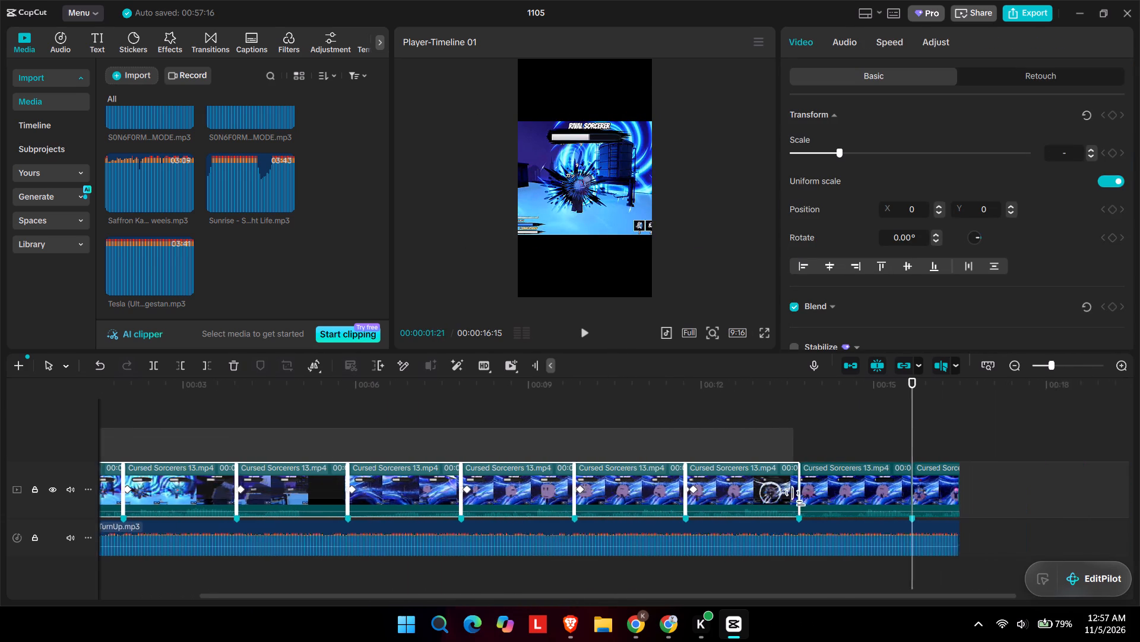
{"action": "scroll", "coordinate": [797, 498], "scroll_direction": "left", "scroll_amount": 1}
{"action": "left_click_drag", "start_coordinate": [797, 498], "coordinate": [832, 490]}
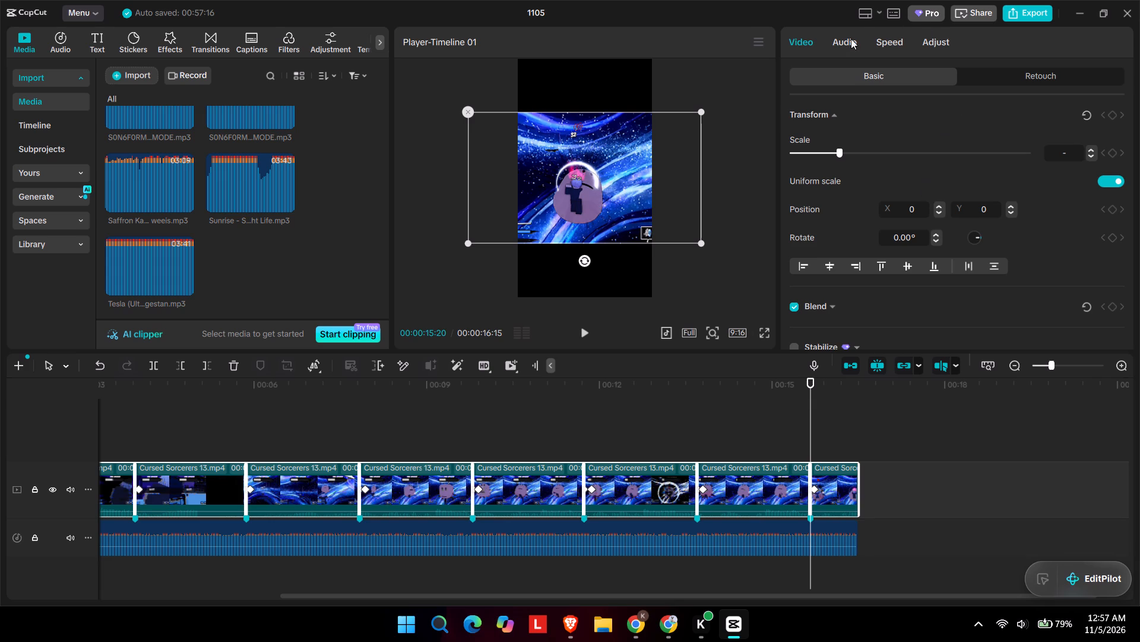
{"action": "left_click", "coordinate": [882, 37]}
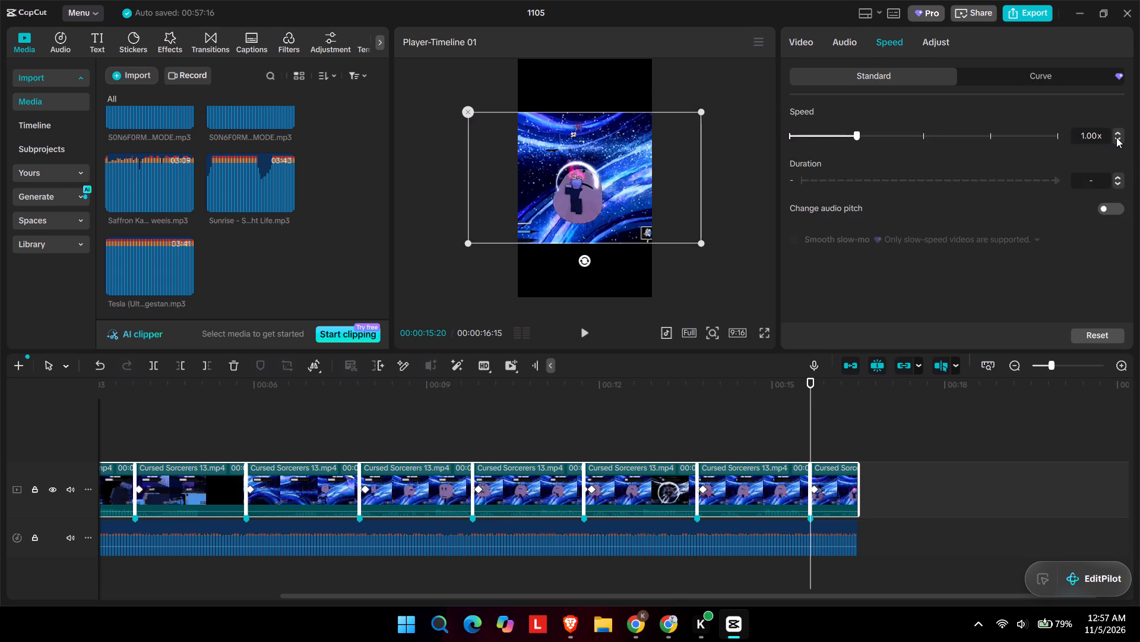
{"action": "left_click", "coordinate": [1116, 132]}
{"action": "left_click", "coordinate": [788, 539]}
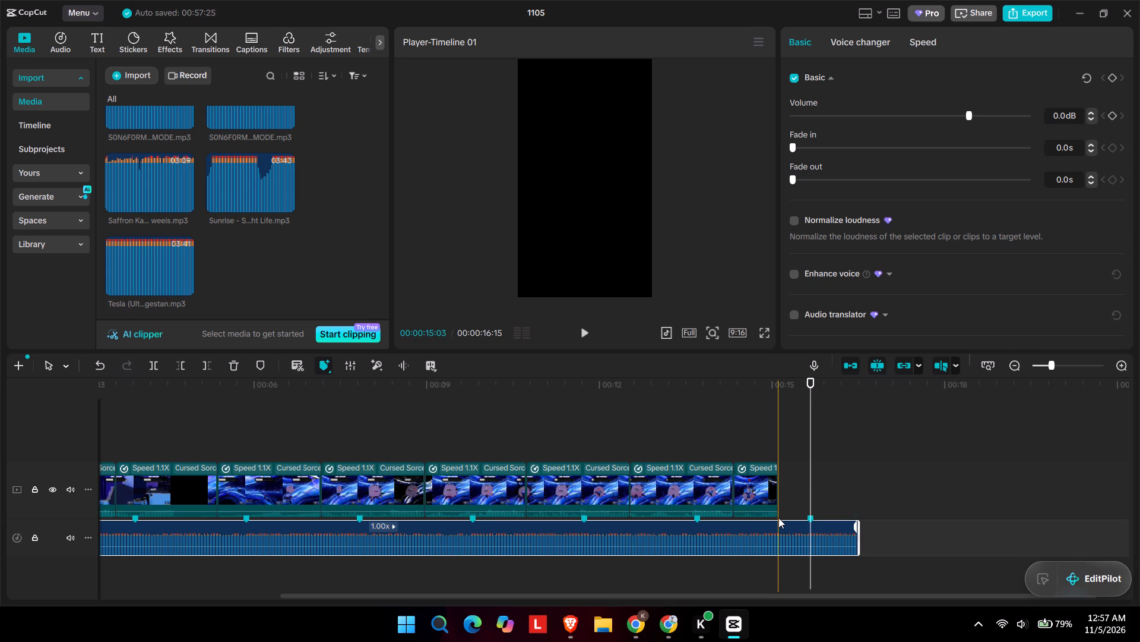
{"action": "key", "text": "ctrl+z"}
Play the edited timeline from about 00:00:03:24 to about 00:00:14:26 to review the Cursed Sorcerers 13 segments against the music.
{"action": "left_click", "coordinate": [128, 393]}
{"action": "scroll", "coordinate": [130, 394], "scroll_direction": "right", "scroll_amount": 1}
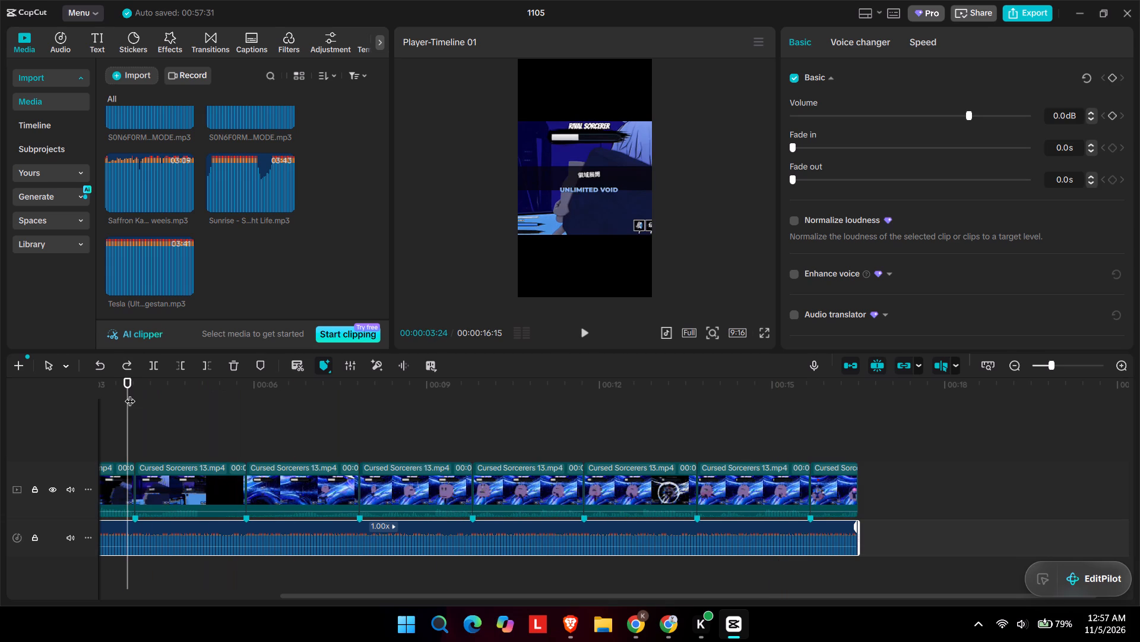
{"action": "scroll", "coordinate": [130, 394], "scroll_direction": "right", "scroll_amount": 1}
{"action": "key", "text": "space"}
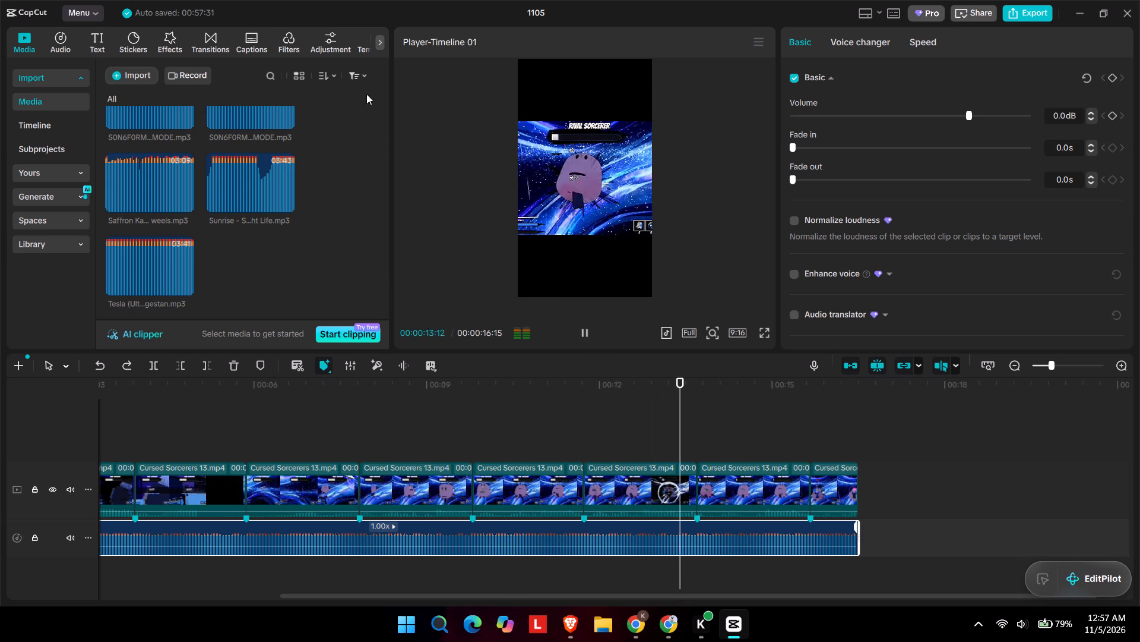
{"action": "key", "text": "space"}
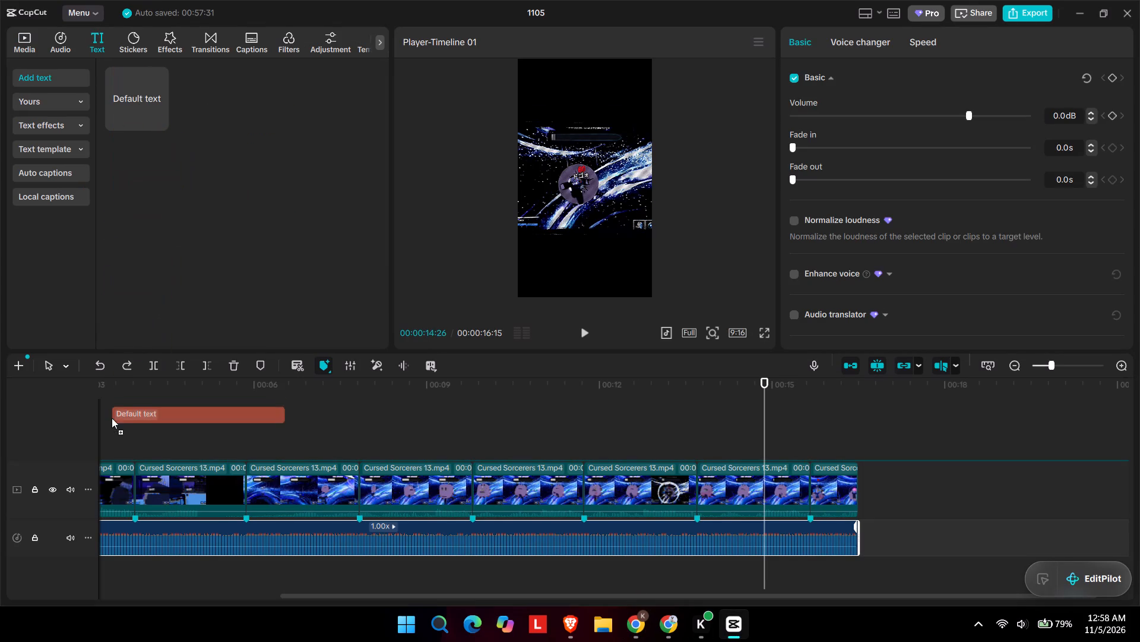
Add a default text clip above the video track and extend it across the whole edit, from the start to the end of the last segment.
{"action": "left_click_drag", "start_coordinate": [112, 418], "coordinate": [110, 454]}
{"action": "scroll", "coordinate": [106, 454], "scroll_direction": "right", "scroll_amount": 20}
{"action": "scroll", "coordinate": [106, 454], "scroll_direction": "right", "scroll_amount": 7}
{"action": "left_click_drag", "start_coordinate": [334, 455], "coordinate": [300, 454]}
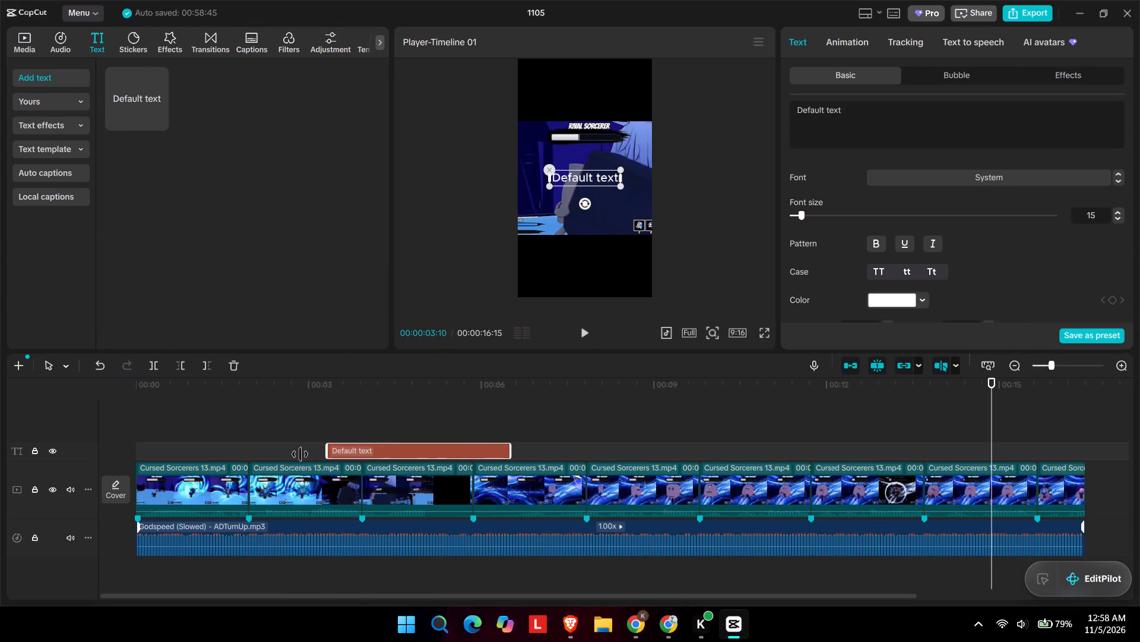
{"action": "left_click_drag", "start_coordinate": [300, 454], "coordinate": [122, 444]}
{"action": "left_click_drag", "start_coordinate": [513, 451], "coordinate": [1068, 460]}
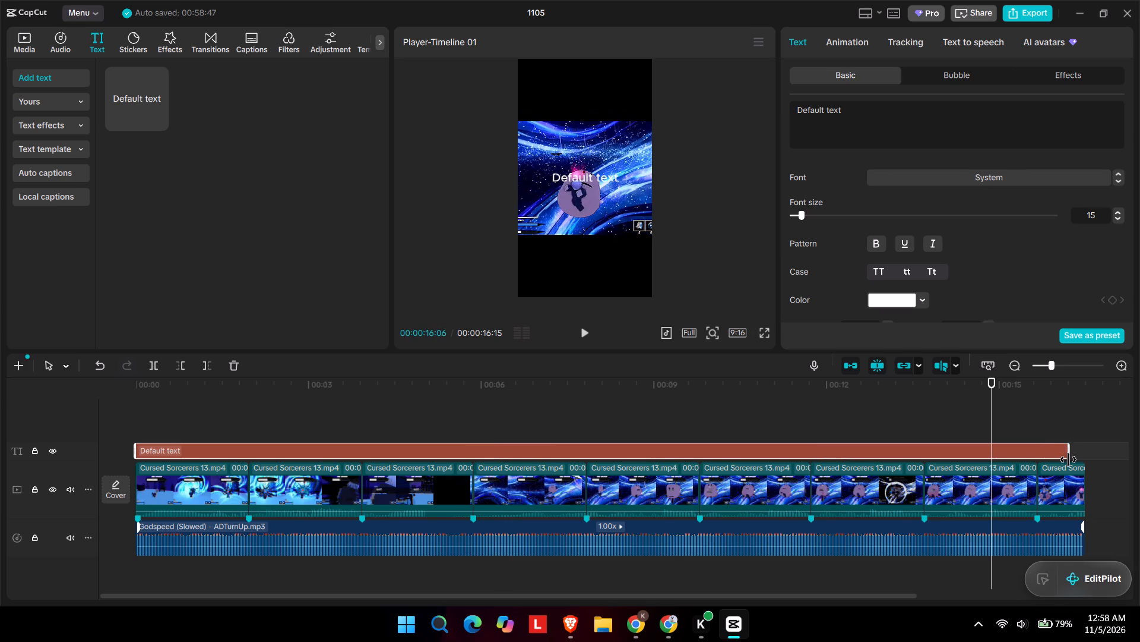
{"action": "left_click_drag", "start_coordinate": [1068, 460], "coordinate": [1082, 459]}
Replace the default text with the copied caption, keeping only its first line: "ROBLOX DEVS, IMAGINE CREATING AN ANIME-INSPIRED GAME LIKE THIS 👀".
{"action": "left_click_drag", "start_coordinate": [866, 109], "coordinate": [755, 112]}
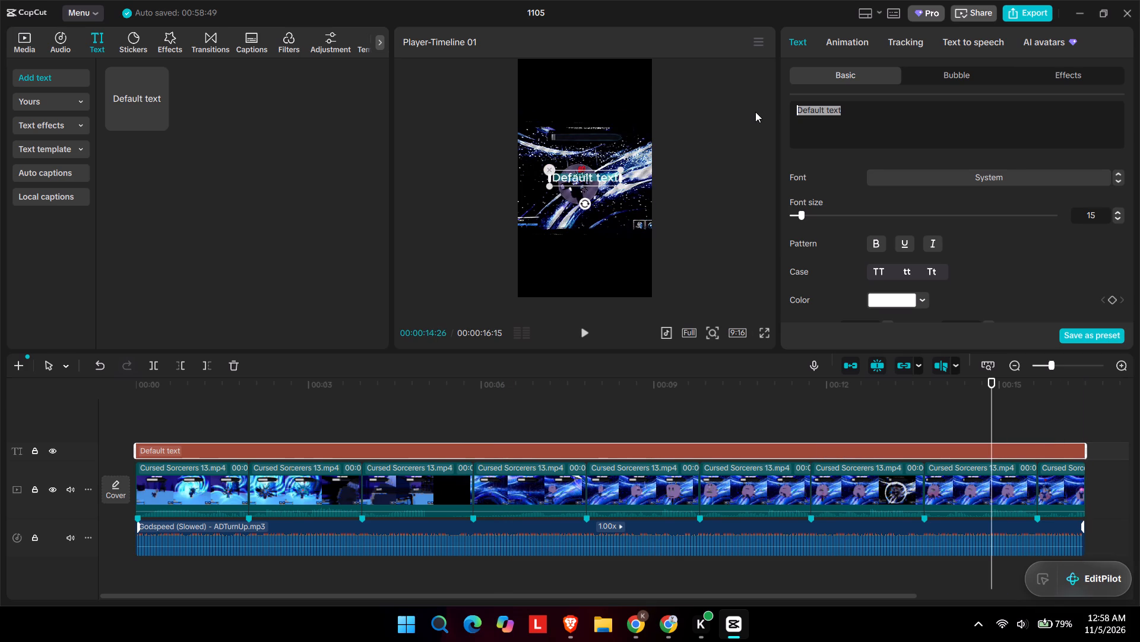
{"action": "left_click_drag", "start_coordinate": [755, 112], "coordinate": [755, 112]}
{"action": "key", "text": "ctrl+v"}
{"action": "scroll", "coordinate": [932, 139], "scroll_direction": "down", "scroll_amount": 1}
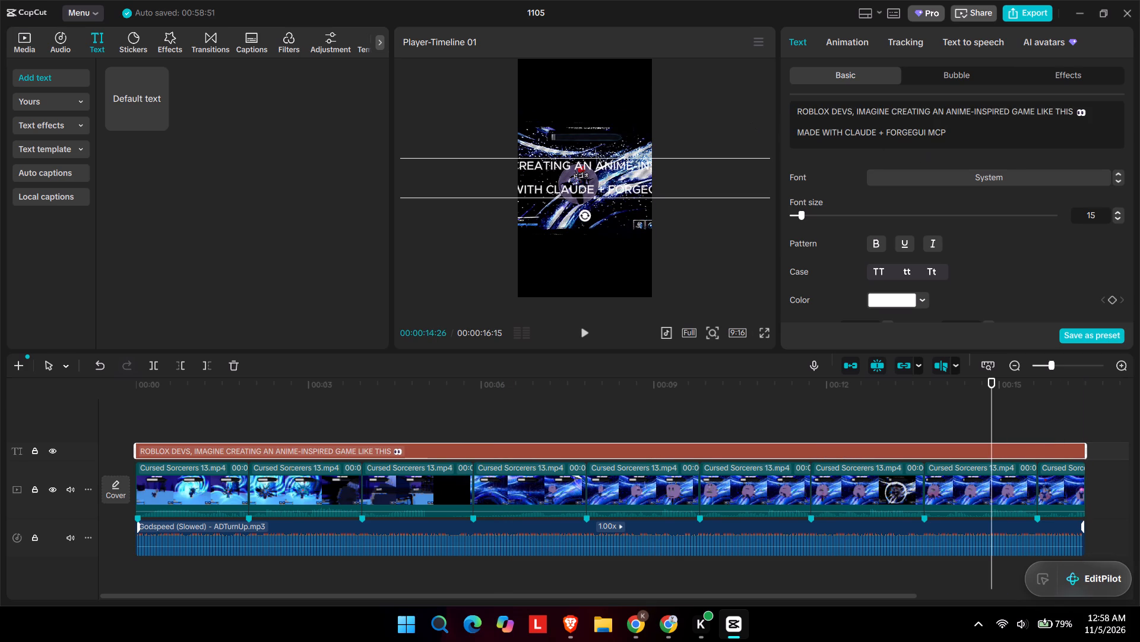
{"action": "left_click_drag", "start_coordinate": [956, 131], "coordinate": [786, 136]}
{"action": "key", "text": "BackSpace"}
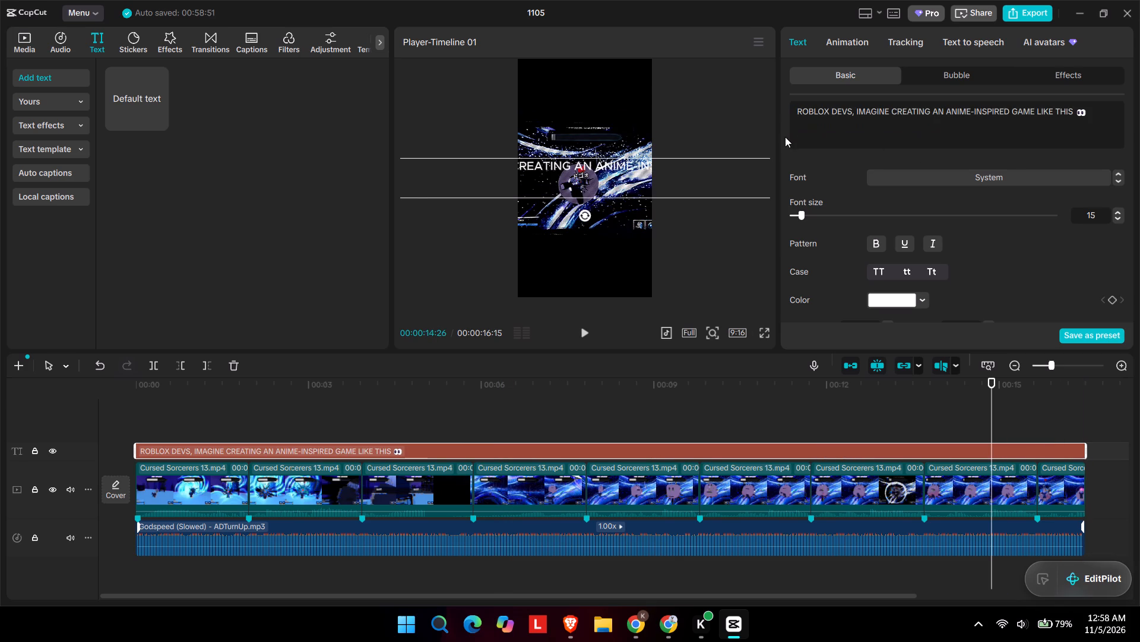
{"action": "key", "text": "BackSpace"}
{"action": "key", "text": "BackSpace"}
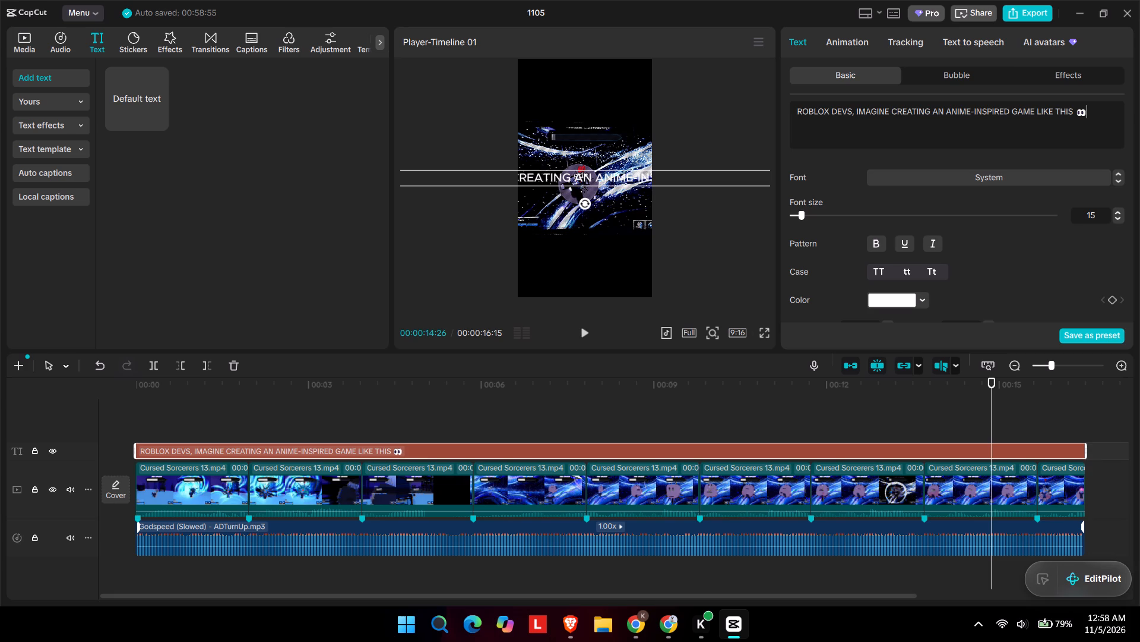
Break the caption into two lines so that the second line starts at "ANIME-INSPIRED".
{"action": "left_click", "coordinate": [933, 112]}
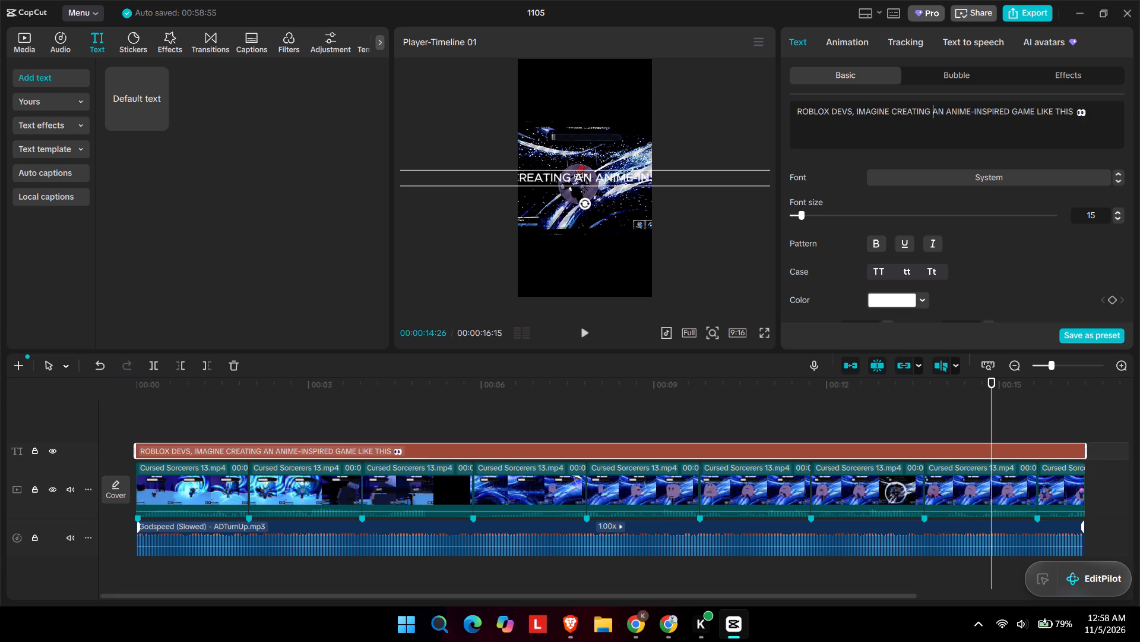
{"action": "left_click", "coordinate": [945, 111]}
{"action": "left_click", "coordinate": [948, 112]}
{"action": "key", "text": "BackSpace"}
{"action": "key", "text": "Return"}
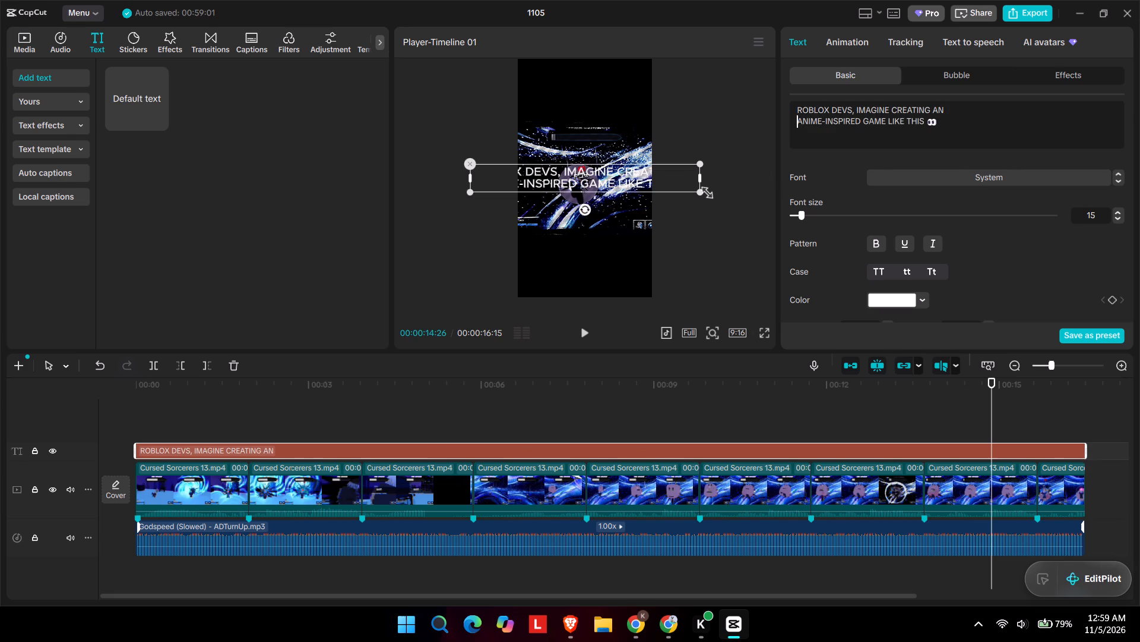
Shrink the caption to fit within the frame width and place it centred in the black area above the video.
{"action": "left_click_drag", "start_coordinate": [701, 190], "coordinate": [578, 178]}
{"action": "left_click_drag", "start_coordinate": [578, 178], "coordinate": [574, 109]}
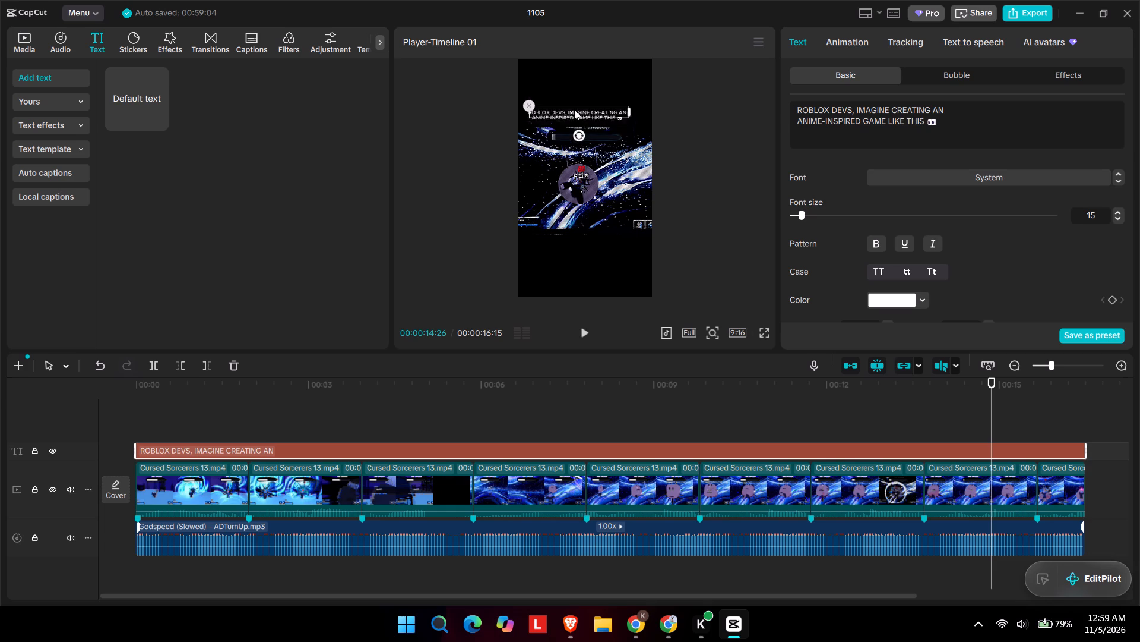
{"action": "left_click_drag", "start_coordinate": [574, 109], "coordinate": [581, 108]}
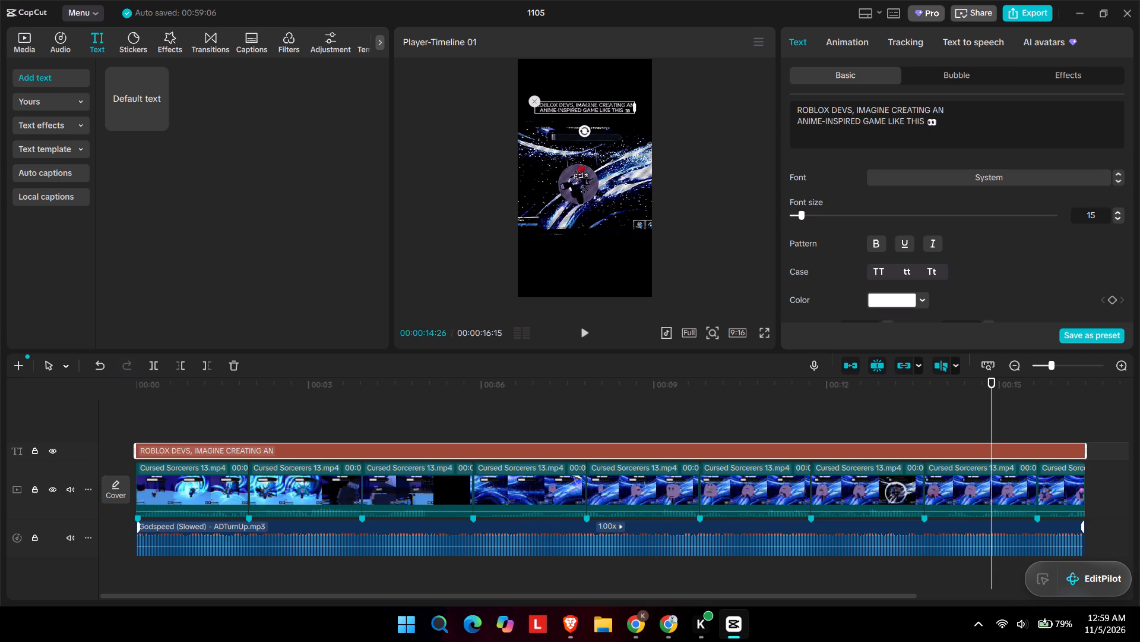
Colour only the word "ANIME" in the caption yellow, F4C70F.
{"action": "left_click_drag", "start_coordinate": [796, 121], "coordinate": [820, 121]}
{"action": "left_click", "coordinate": [914, 293]}
{"action": "left_click", "coordinate": [942, 482]}
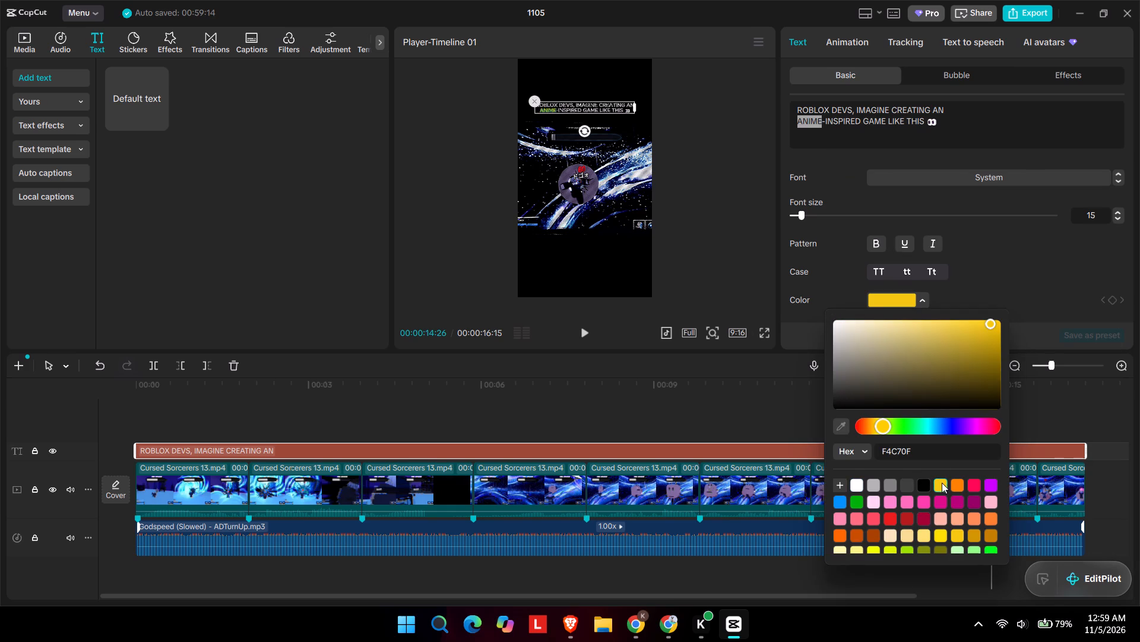
{"action": "left_click", "coordinate": [977, 124]}
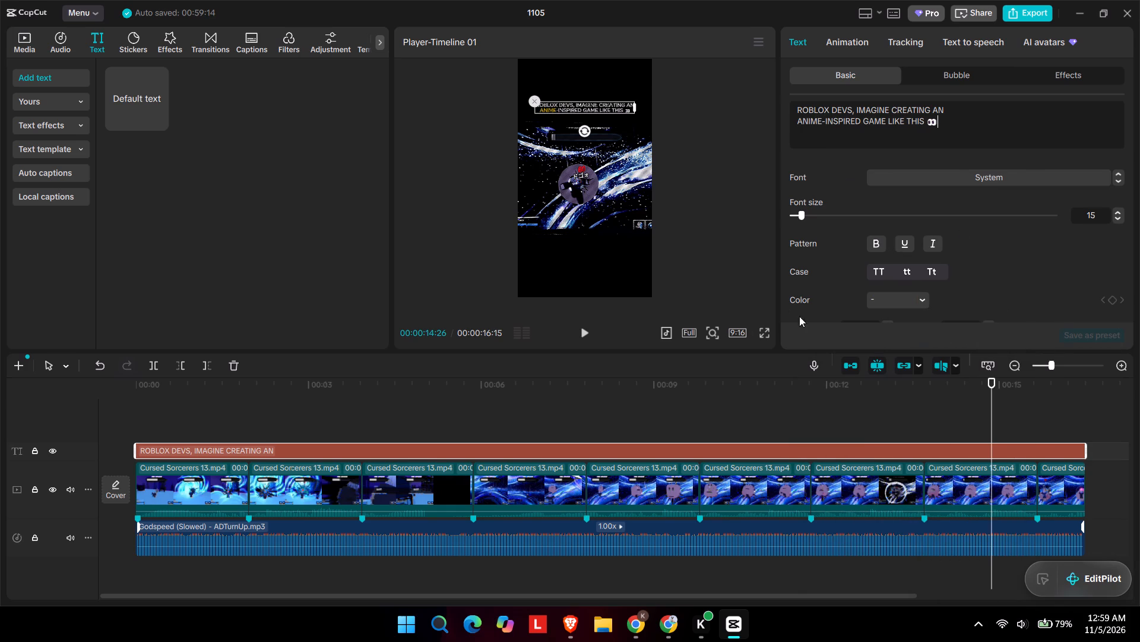
Check the caption in an enlarged preview and apply bold to it.
{"action": "left_click", "coordinate": [768, 334]}
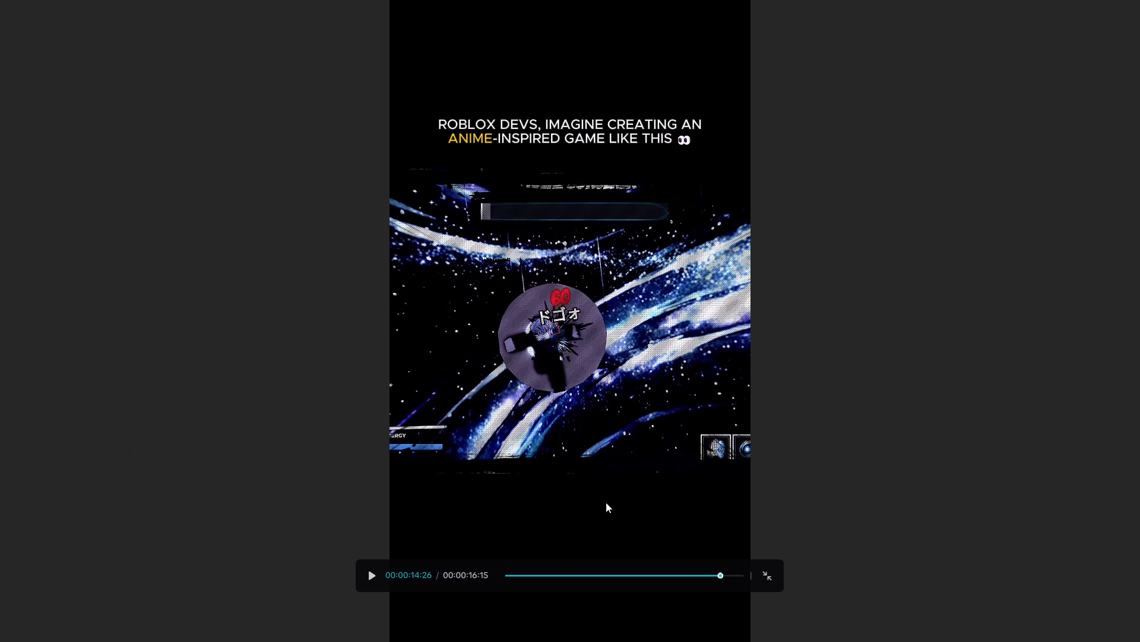
{"action": "left_click", "coordinate": [764, 574]}
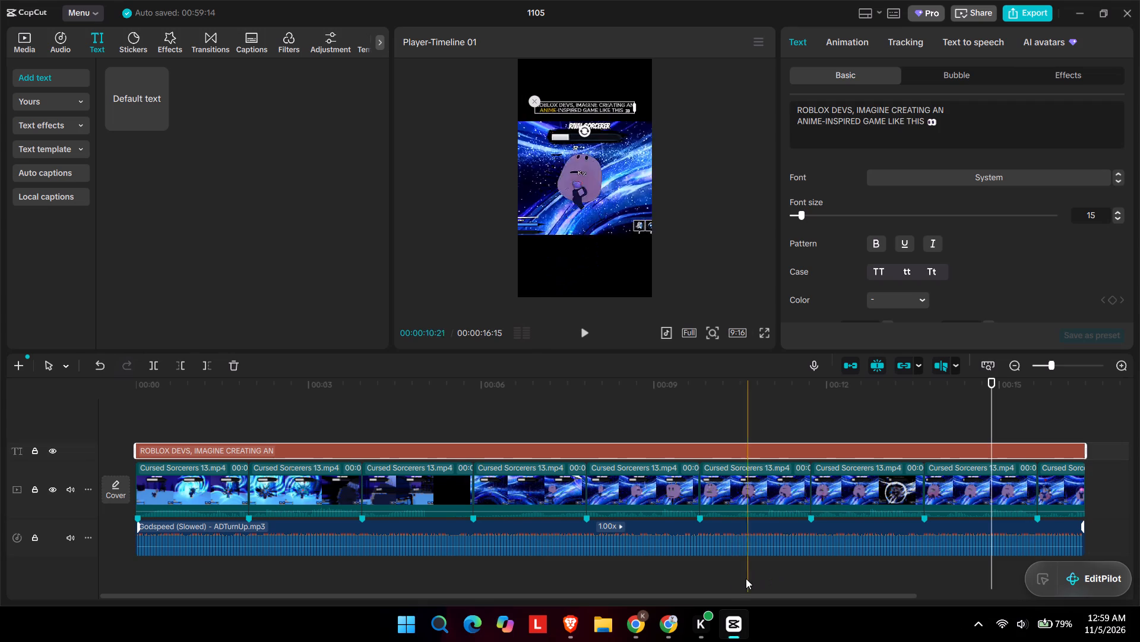
{"action": "scroll", "coordinate": [622, 176], "scroll_direction": "up", "scroll_amount": 5, "text": "ctrl"}
{"action": "scroll", "coordinate": [622, 176], "scroll_direction": "up", "scroll_amount": 1}
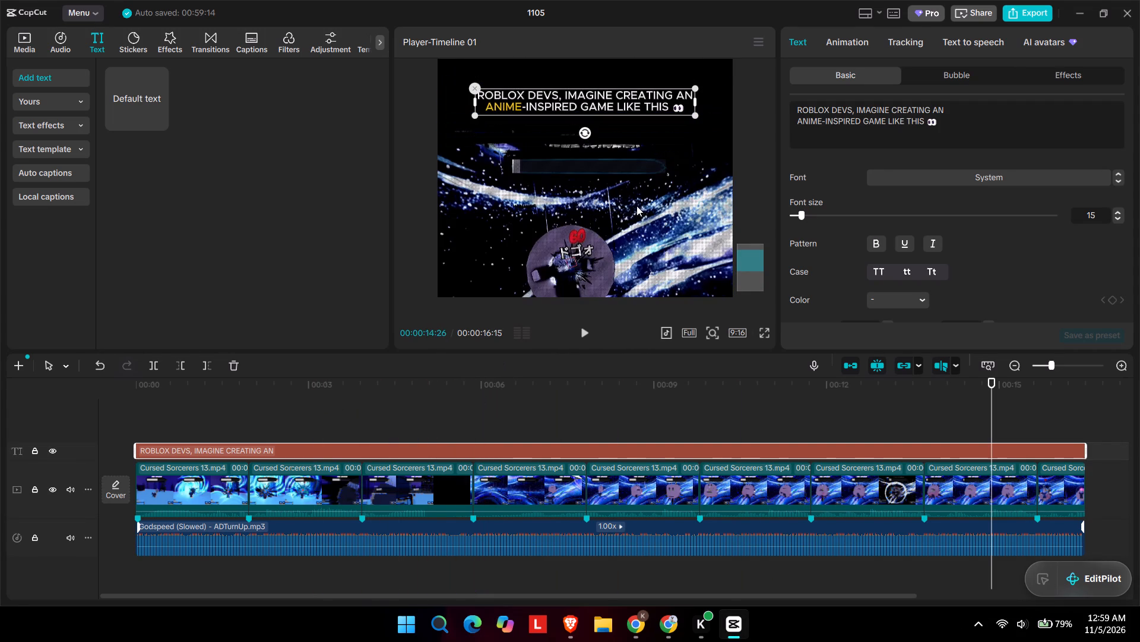
{"action": "scroll", "coordinate": [527, 122], "scroll_direction": "down", "scroll_amount": 5, "text": "ctrl"}
{"action": "left_click", "coordinate": [736, 225]}
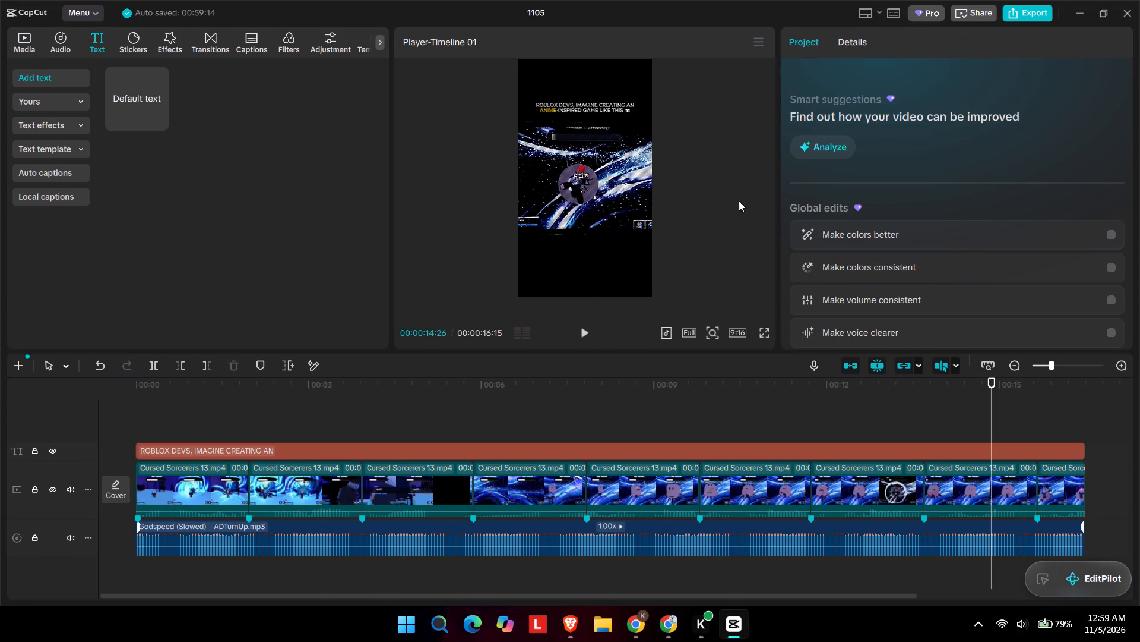
{"action": "left_click", "coordinate": [623, 108]}
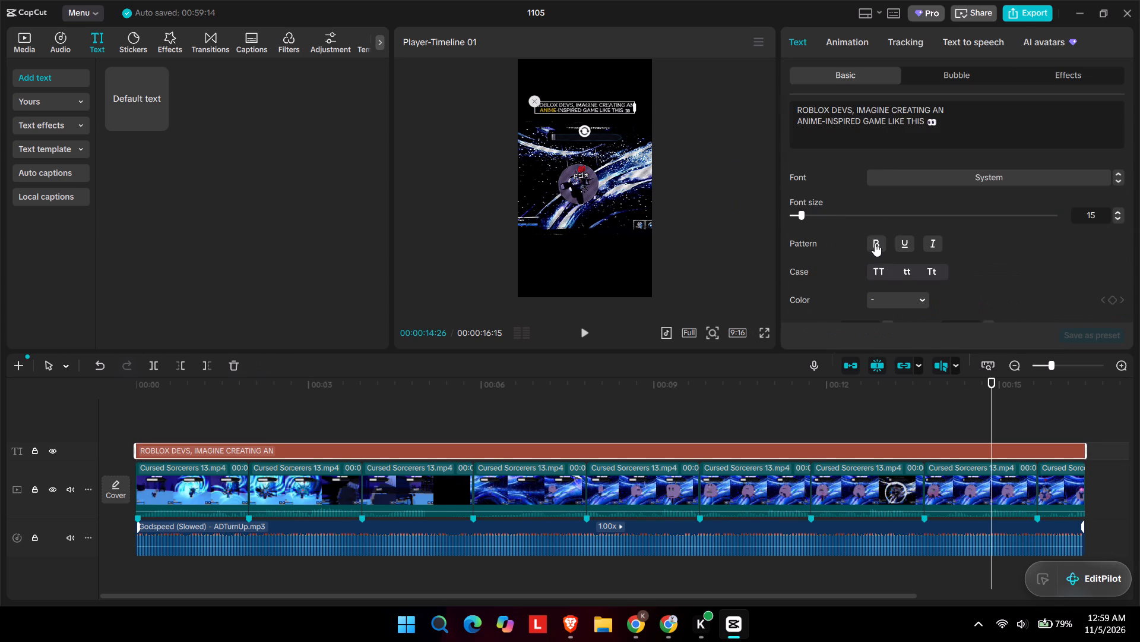
{"action": "left_click", "coordinate": [875, 243]}
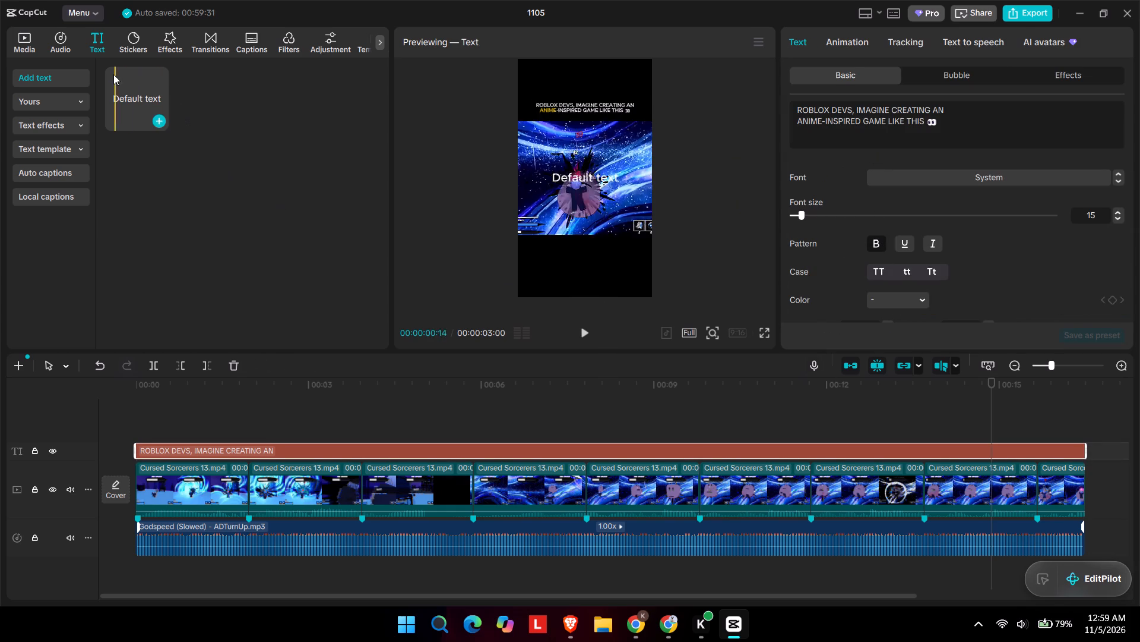
Add a second default text on its own track from 00:00:00:00 and extend it to the end of the video.
{"action": "left_click", "coordinate": [113, 86]}
{"action": "left_click_drag", "start_coordinate": [115, 117], "coordinate": [127, 433]}
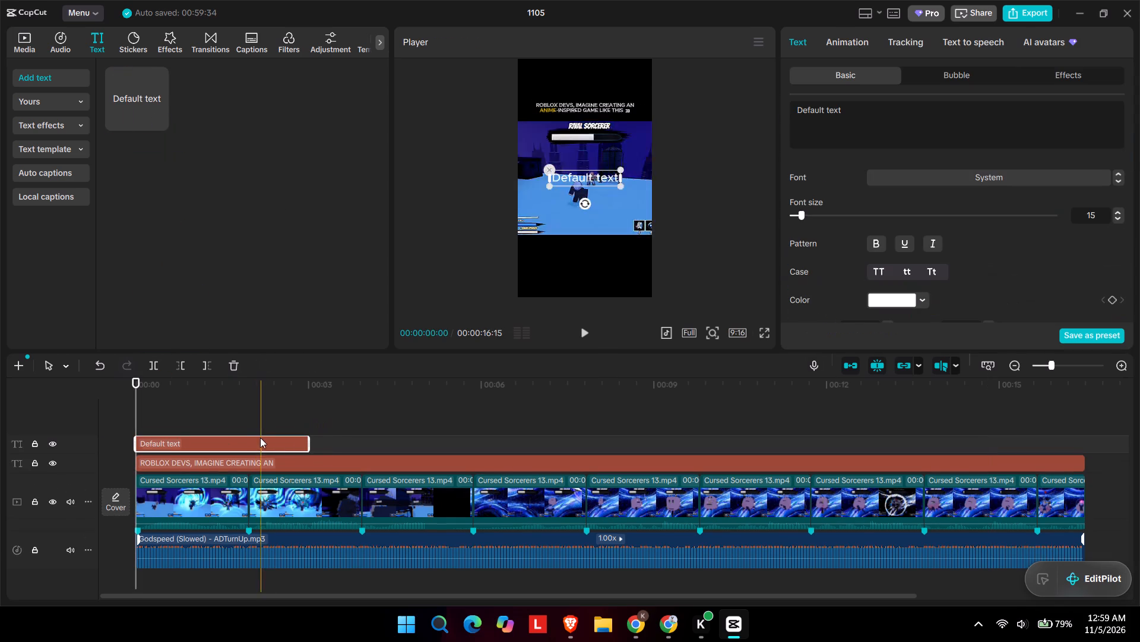
{"action": "left_click_drag", "start_coordinate": [309, 449], "coordinate": [1077, 448]}
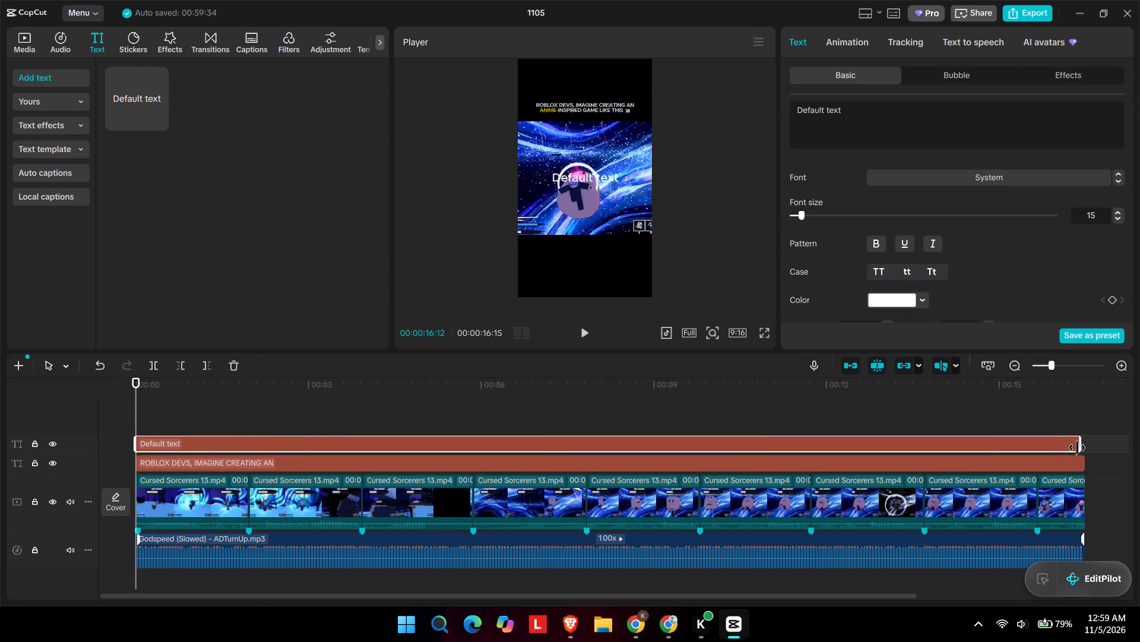
{"action": "left_click_drag", "start_coordinate": [1077, 448], "coordinate": [1079, 448]}
Replace the second text's content with "MADE WITH CLAUDE + FORGEGUI MCP", keeping only that line of the pasted text.
{"action": "left_click_drag", "start_coordinate": [837, 109], "coordinate": [780, 112]}
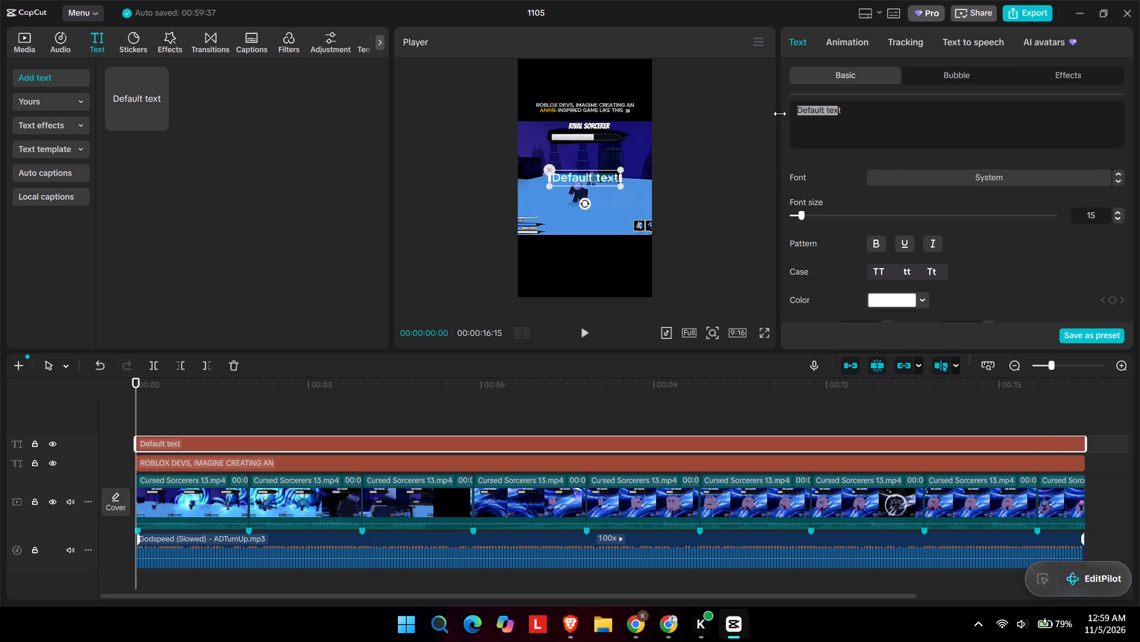
{"action": "key", "text": "ctrl+a"}
{"action": "key", "text": "ctrl+v"}
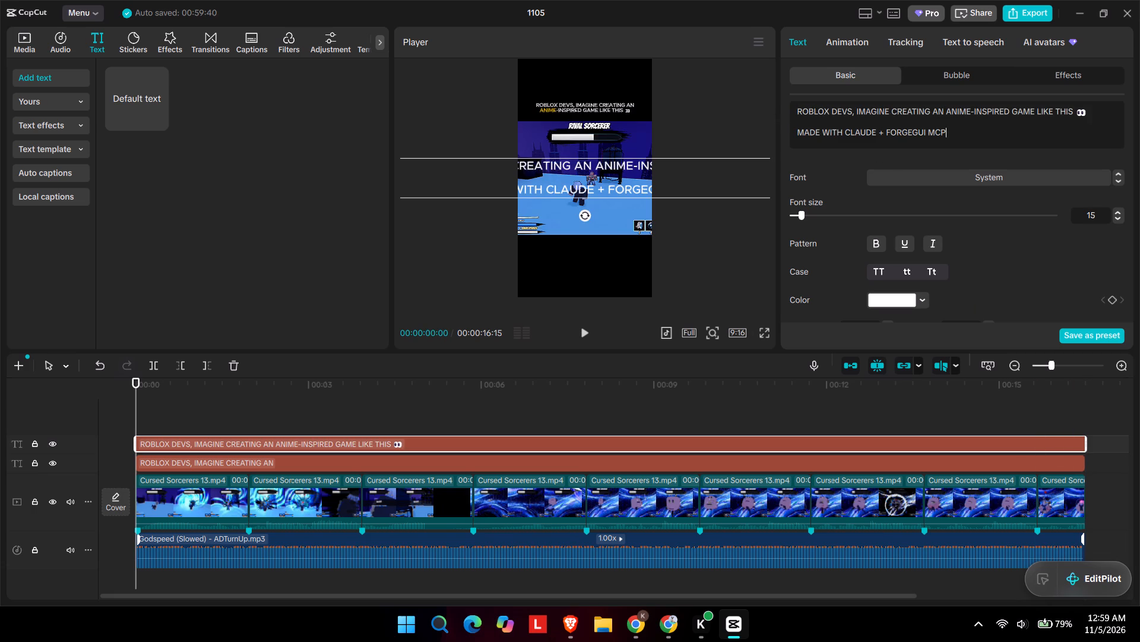
{"action": "left_click_drag", "start_coordinate": [794, 131], "coordinate": [792, 111]}
{"action": "key", "text": "BackSpace"}
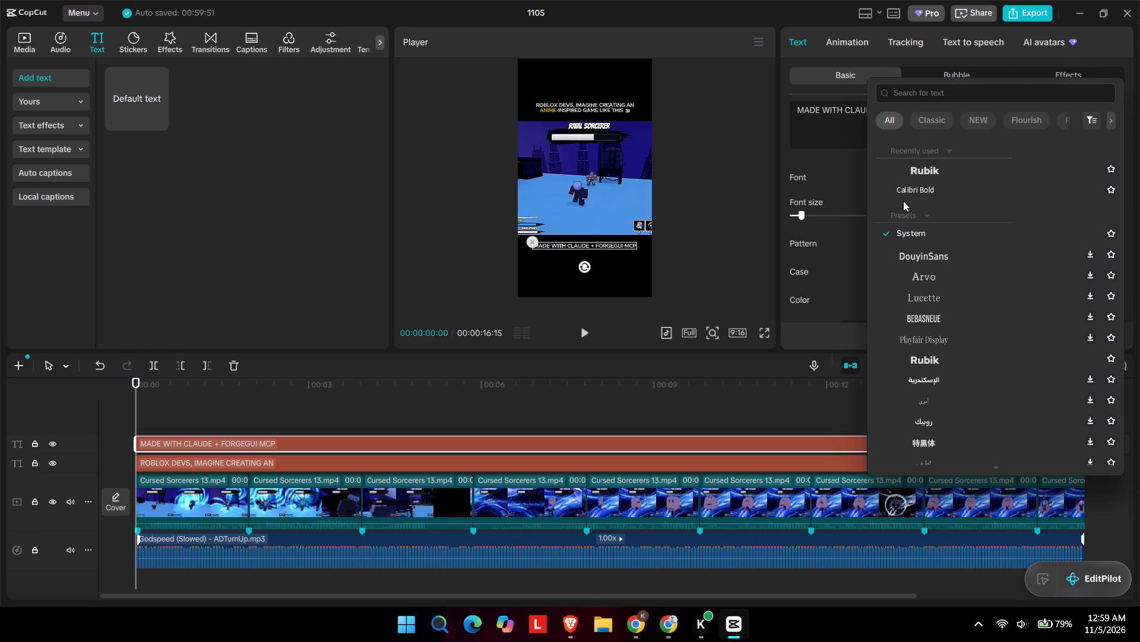
{"action": "left_click", "coordinate": [930, 175]}
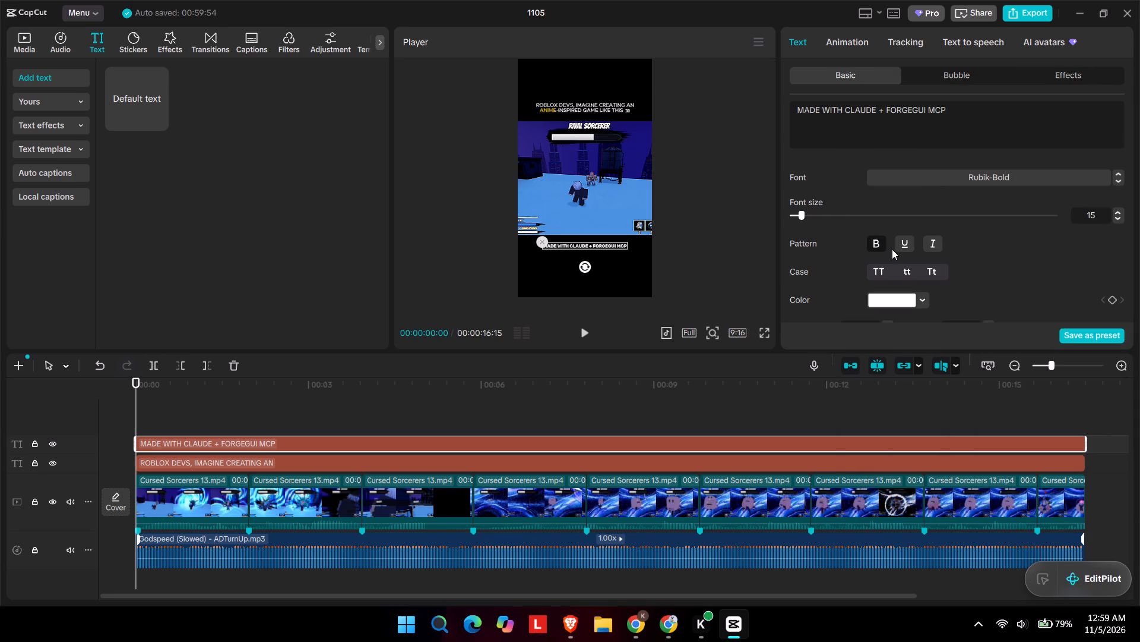
{"action": "left_click", "coordinate": [871, 244]}
{"action": "left_click", "coordinate": [767, 332]}
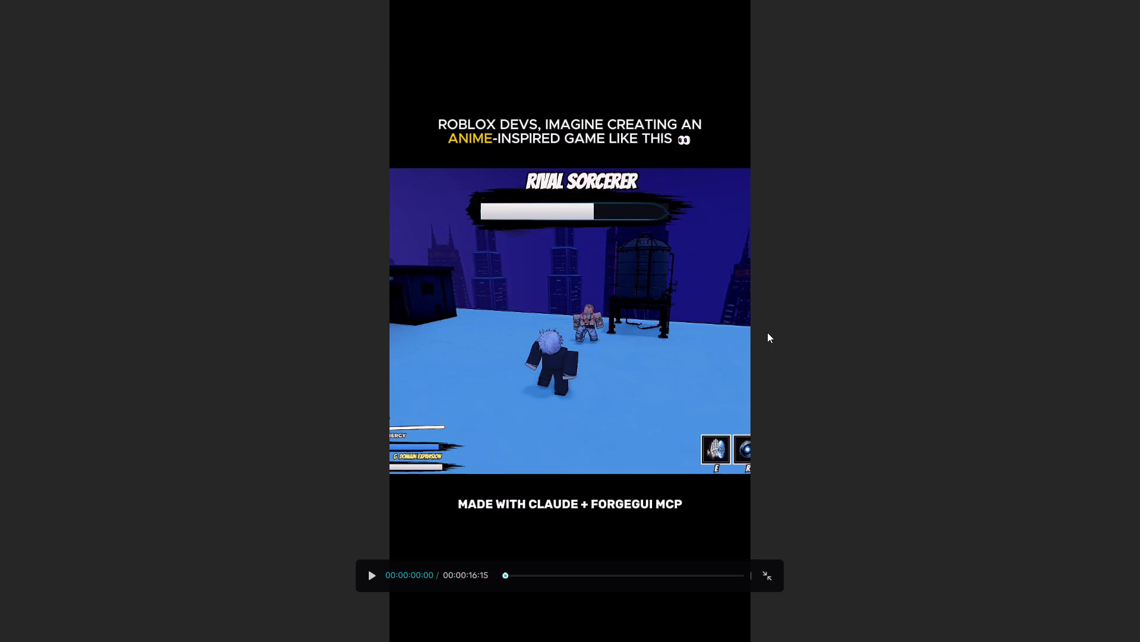
{"action": "left_click", "coordinate": [765, 576]}
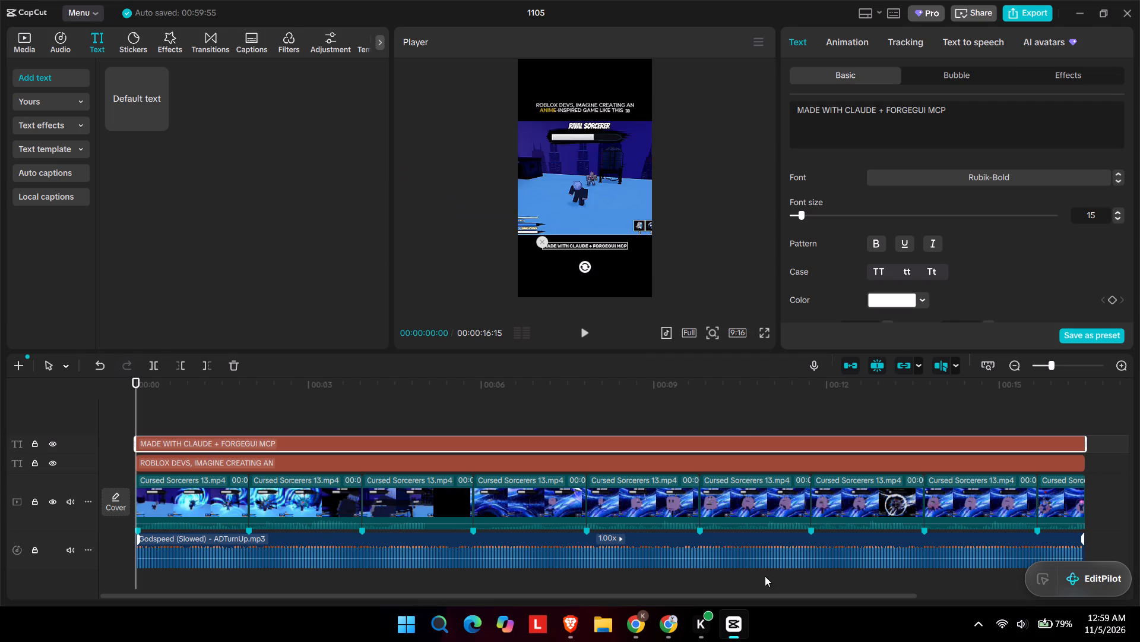
Turn on the social-app interface overlay and position the lower caption centred just below the footage, checking it in an enlarged preview.
{"action": "left_click_drag", "start_coordinate": [582, 244], "coordinate": [584, 229]}
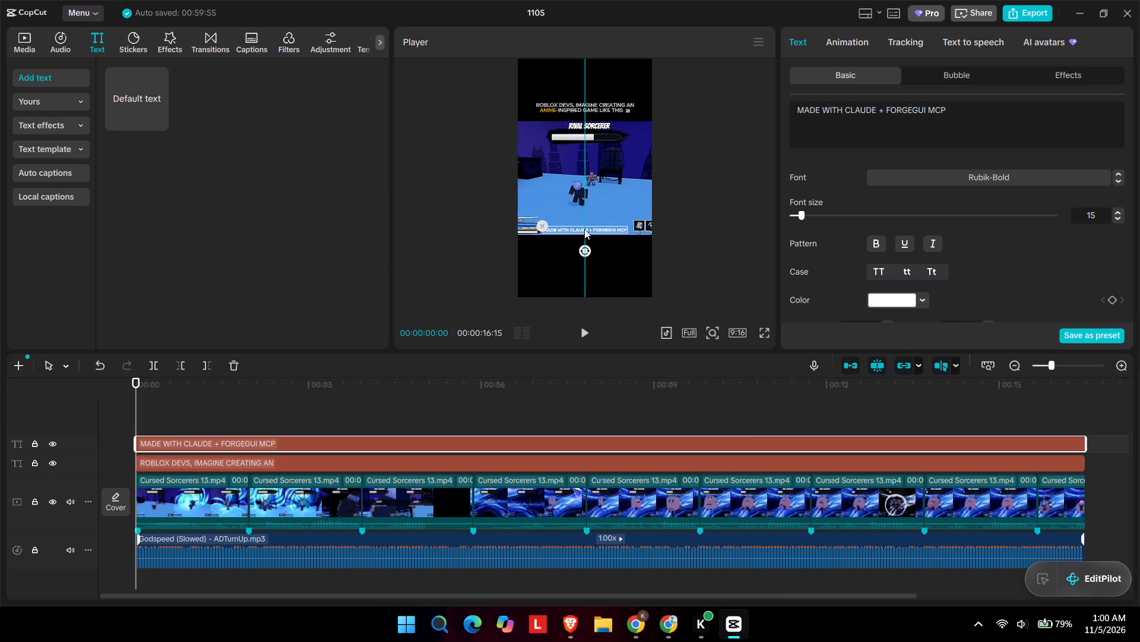
{"action": "left_click_drag", "start_coordinate": [584, 229], "coordinate": [588, 243]}
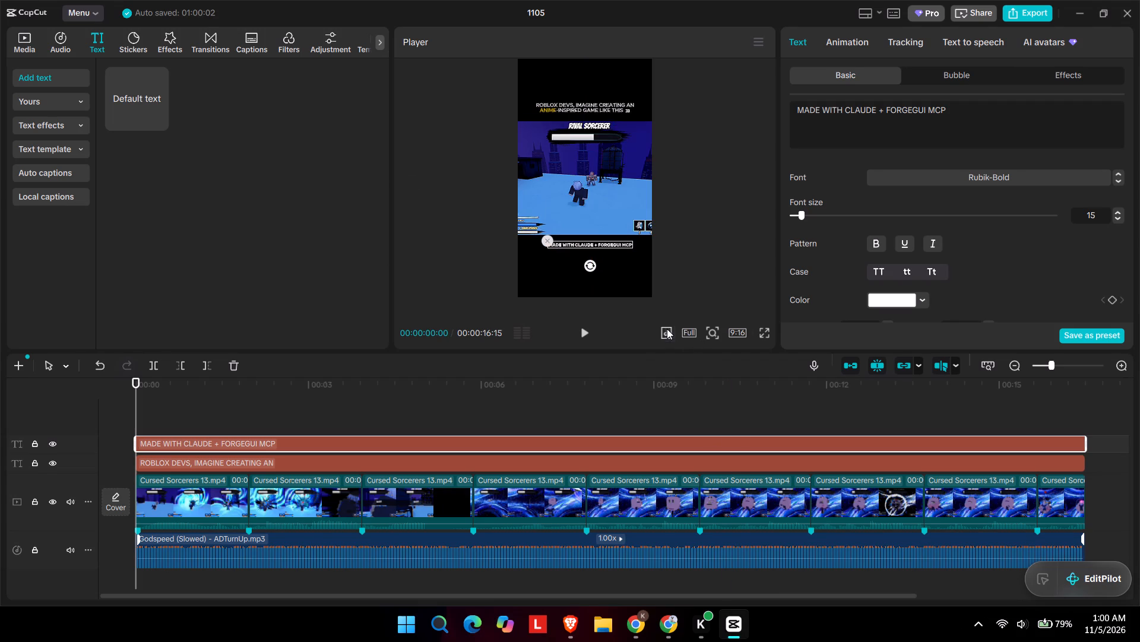
{"action": "left_click", "coordinate": [667, 329]}
{"action": "left_click", "coordinate": [696, 439]}
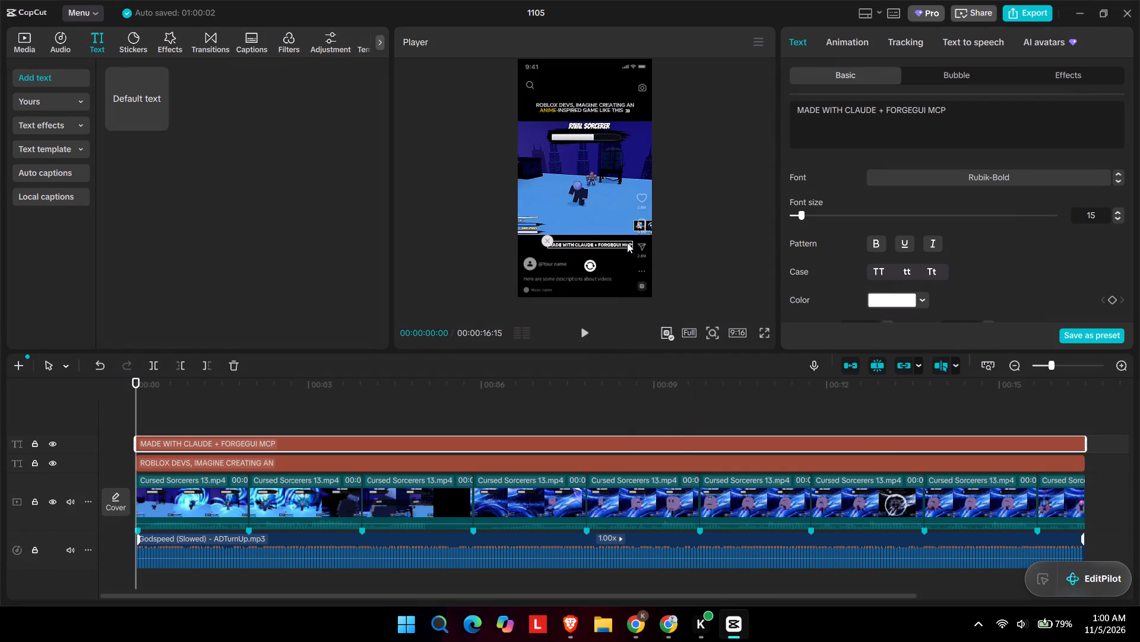
{"action": "left_click", "coordinate": [591, 246]}
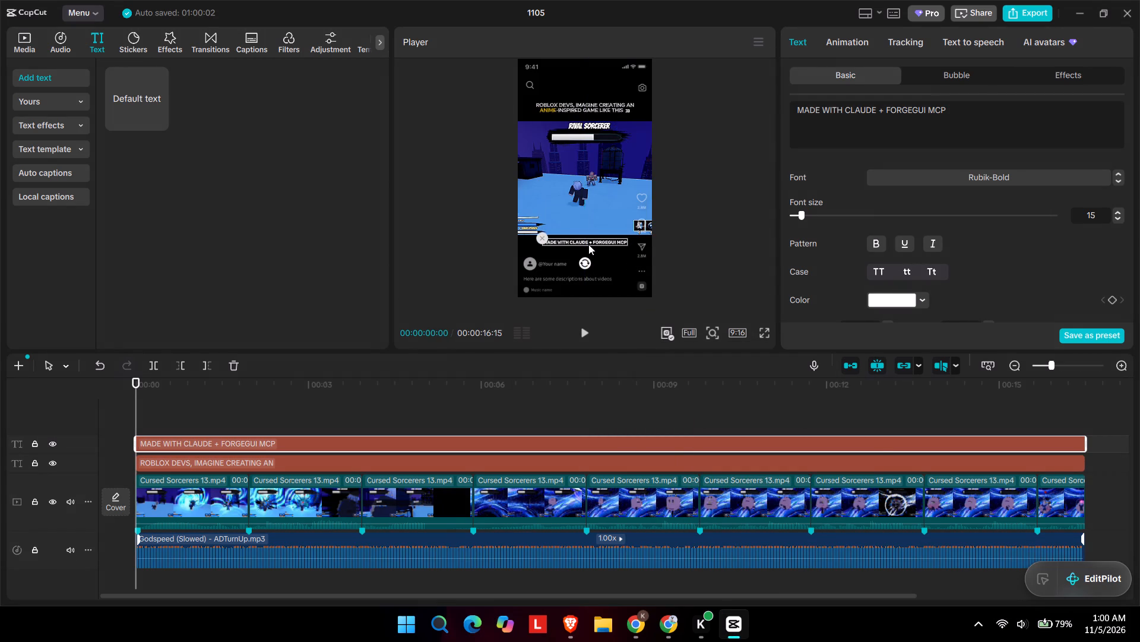
{"action": "left_click", "coordinate": [762, 336]}
{"action": "left_click", "coordinate": [645, 495]}
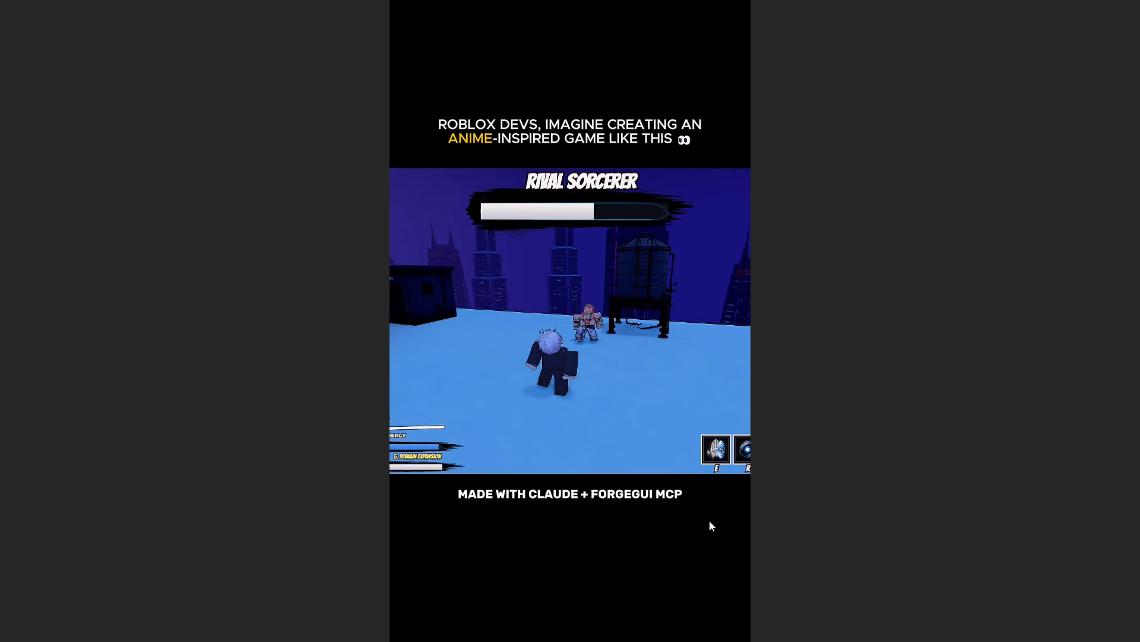
{"action": "left_click", "coordinate": [771, 579]}
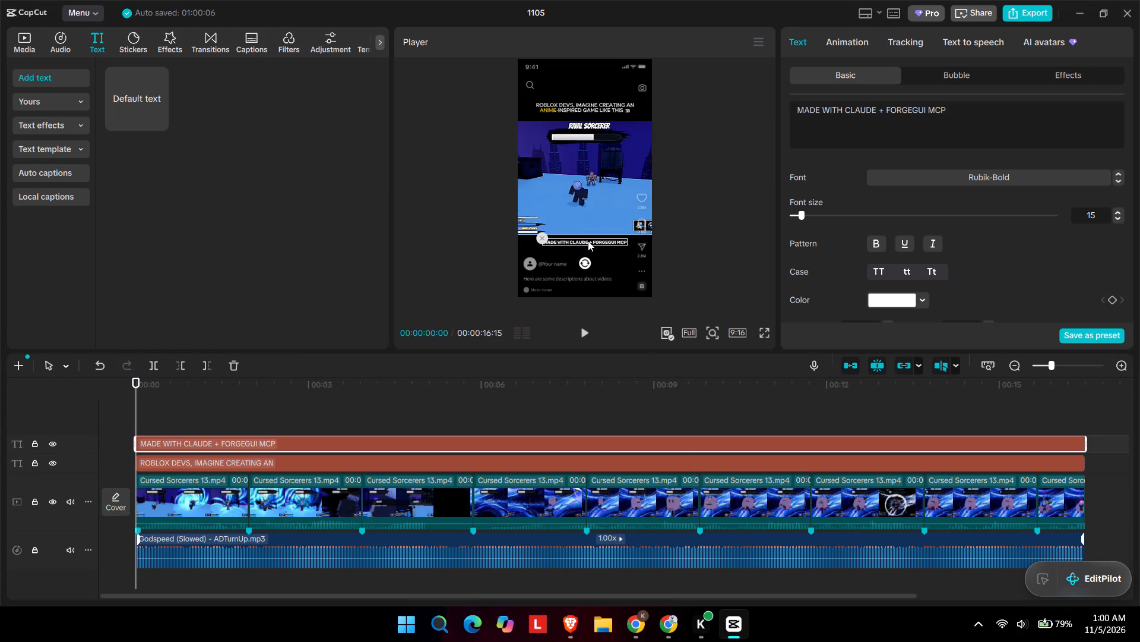
Enlarge the "MADE WITH CLAUDE + FORGEGUI MCP" text slightly while keeping it centred below the footage.
{"action": "scroll", "coordinate": [587, 250], "scroll_direction": "up", "scroll_amount": 7, "text": "ctrl"}
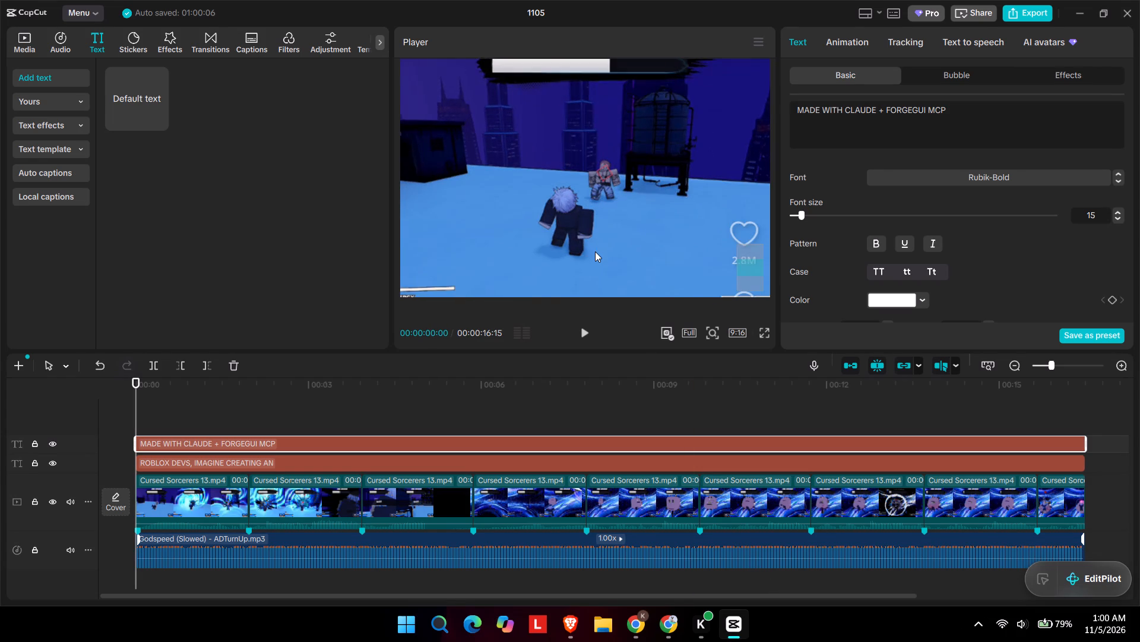
{"action": "scroll", "coordinate": [595, 251], "scroll_direction": "down", "scroll_amount": 1}
{"action": "scroll", "coordinate": [653, 258], "scroll_direction": "down", "scroll_amount": 1}
{"action": "left_click_drag", "start_coordinate": [698, 240], "coordinate": [725, 231]}
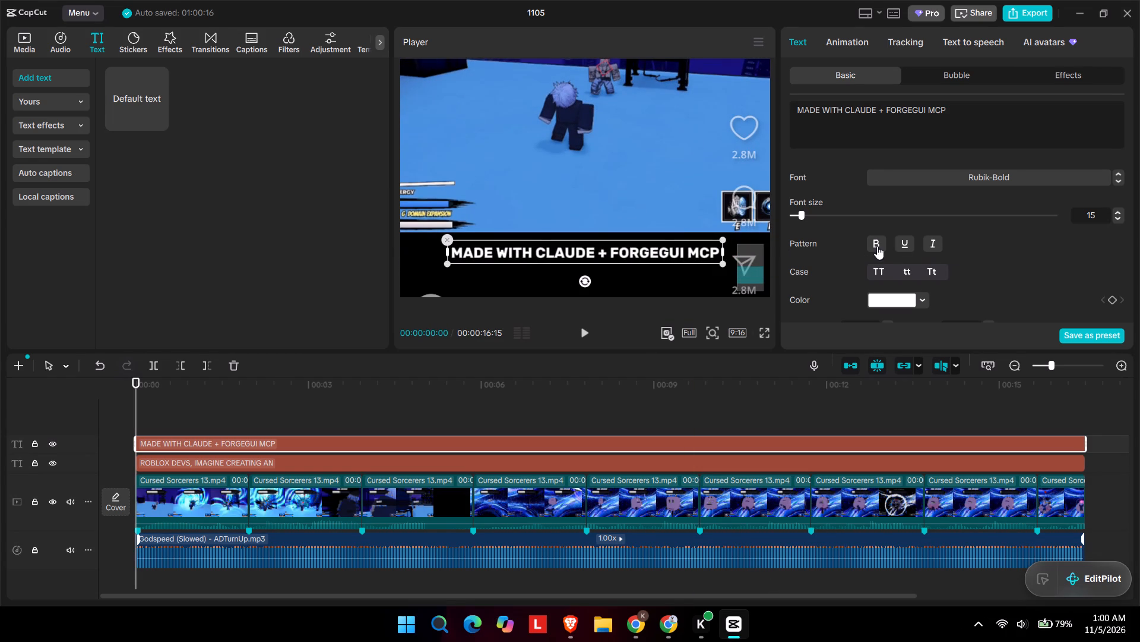
Colour only the word "FORGEGUI" in the lower caption blue.
{"action": "scroll", "coordinate": [808, 254], "scroll_direction": "down", "scroll_amount": 1}
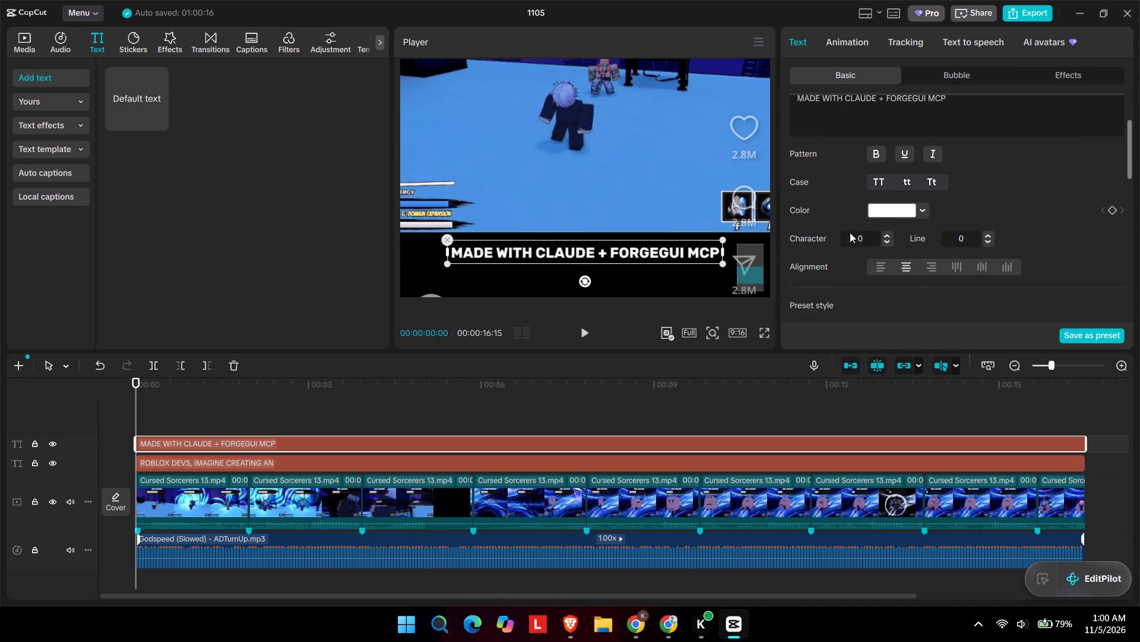
{"action": "scroll", "coordinate": [749, 248], "scroll_direction": "down", "scroll_amount": 1}
{"action": "left_click", "coordinate": [660, 254]}
{"action": "scroll", "coordinate": [905, 123], "scroll_direction": "up", "scroll_amount": 1}
{"action": "left_click_drag", "start_coordinate": [885, 99], "coordinate": [926, 104]}
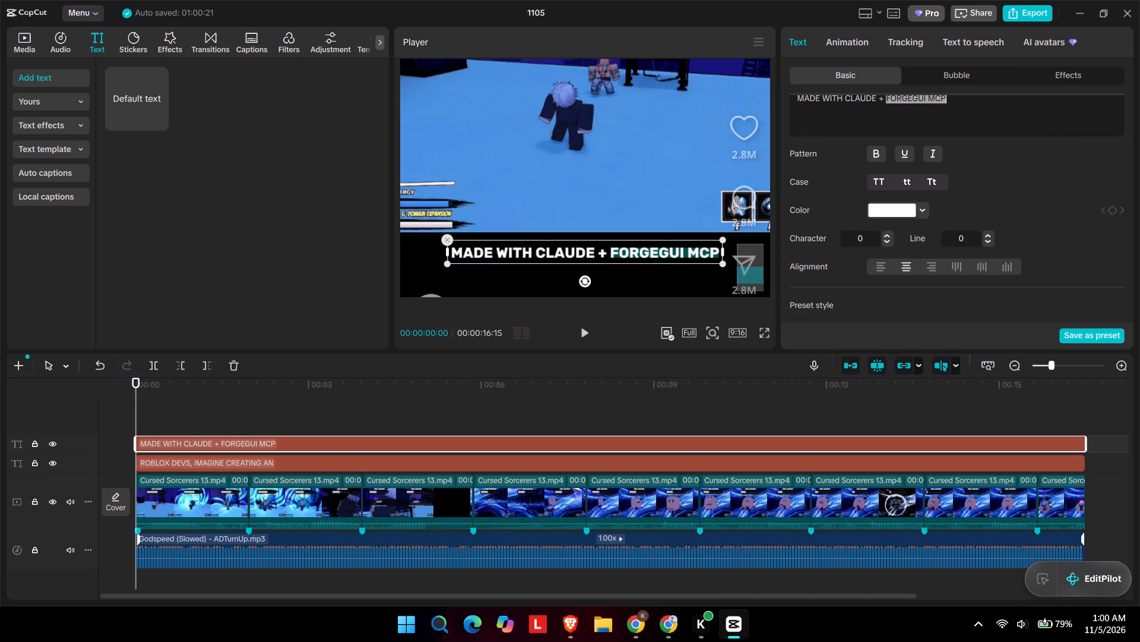
{"action": "left_click_drag", "start_coordinate": [926, 104], "coordinate": [927, 99]}
{"action": "left_click", "coordinate": [924, 206]}
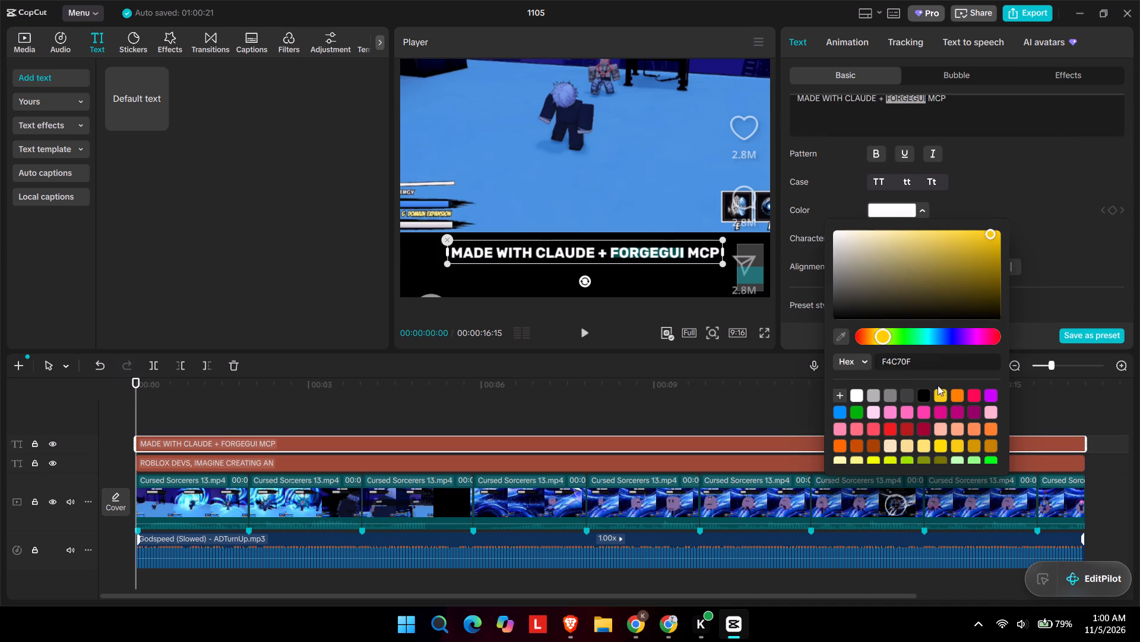
{"action": "left_click", "coordinate": [842, 413]}
{"action": "left_click", "coordinate": [1011, 181]}
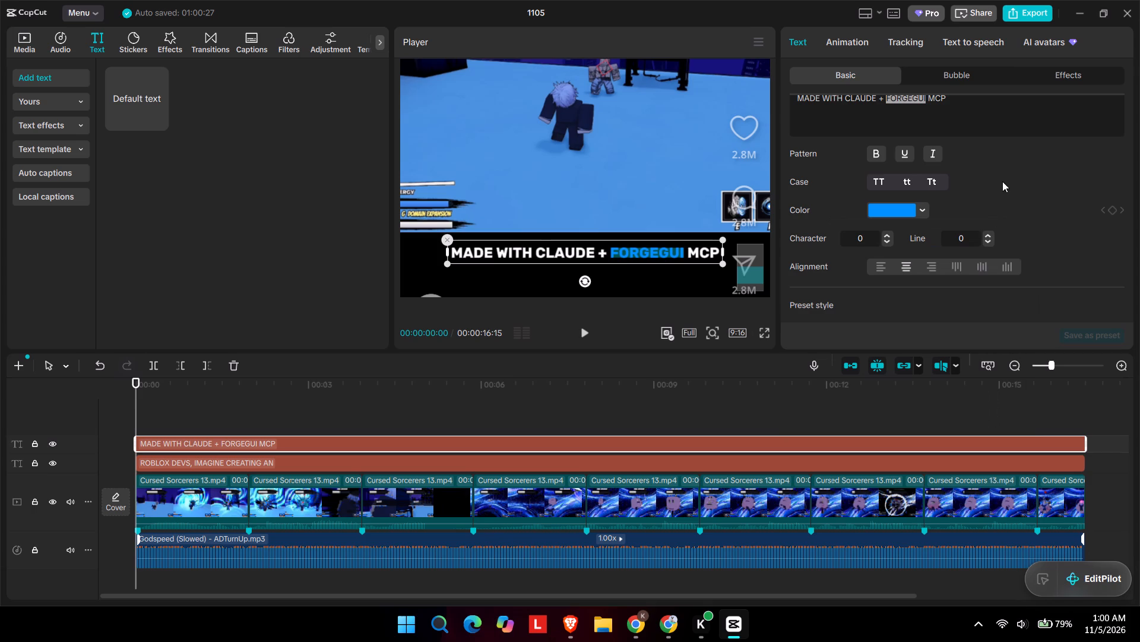
{"action": "left_click", "coordinate": [999, 117]}
Play the video in an enlarged preview and review both captions over the footage, finishing with a look at the upper caption.
{"action": "left_click", "coordinate": [759, 333]}
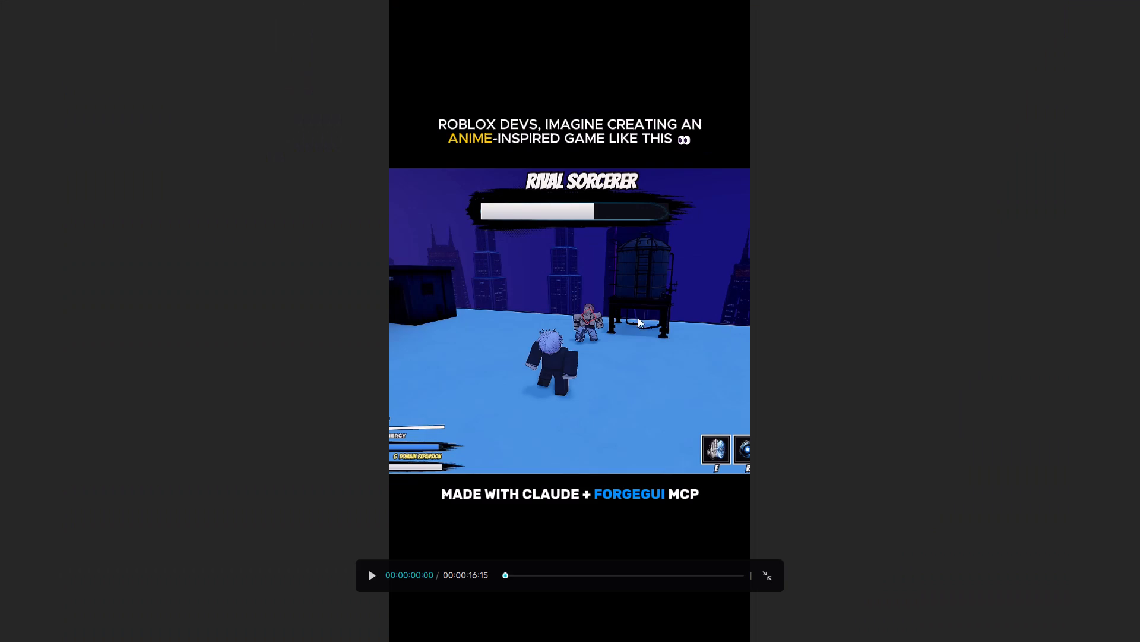
{"action": "key", "text": "space"}
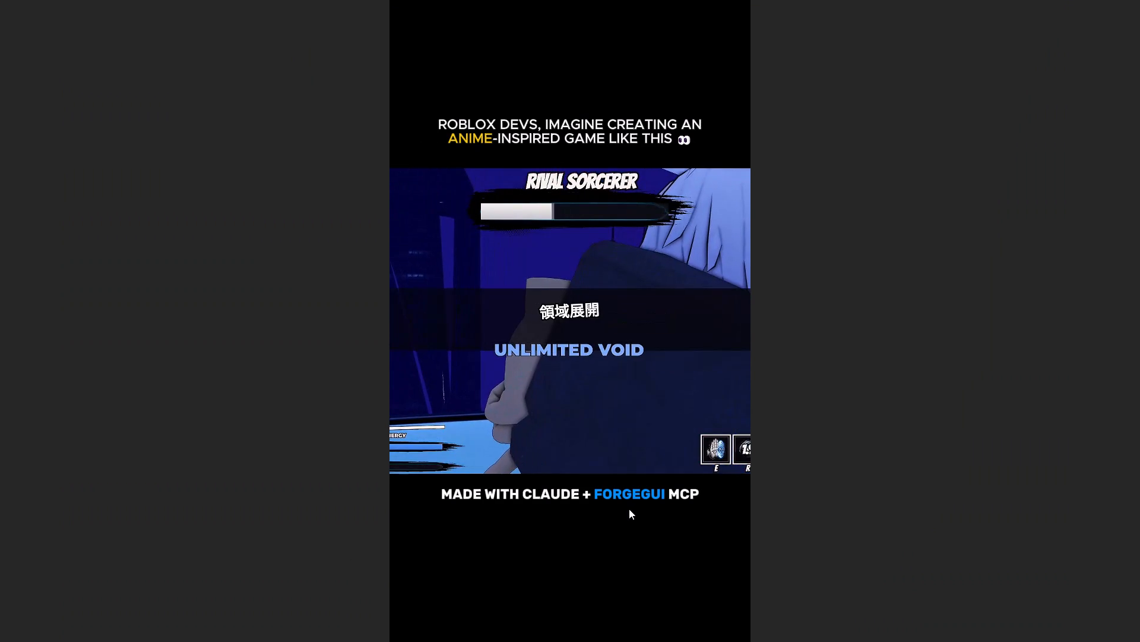
{"action": "key", "text": "space"}
{"action": "left_click", "coordinate": [706, 543]}
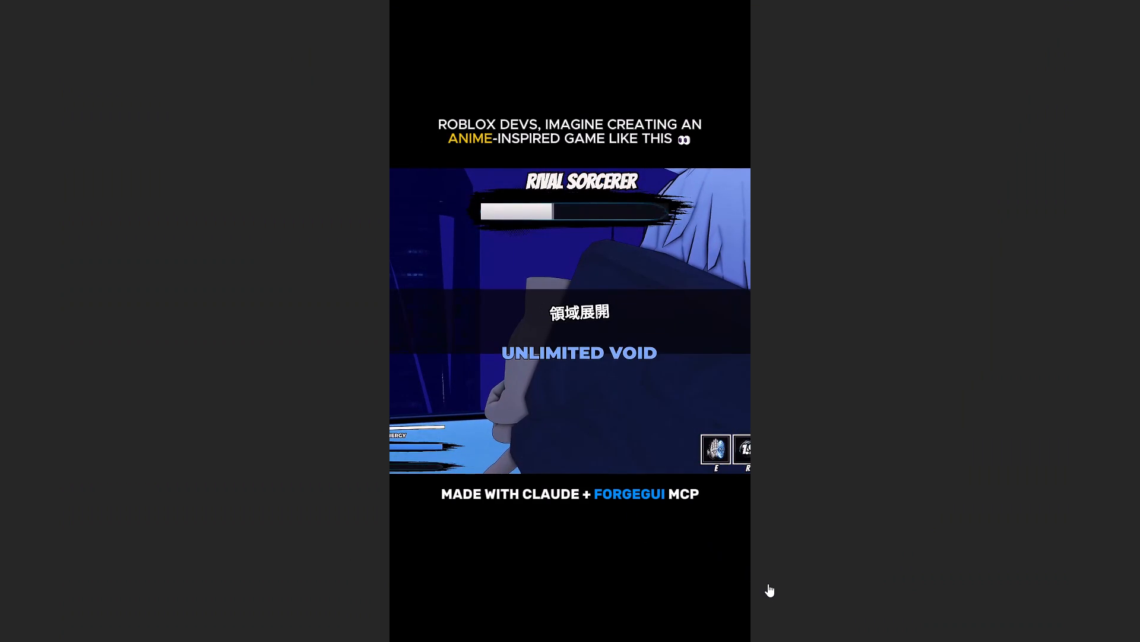
{"action": "key", "text": "space"}
{"action": "left_click", "coordinate": [766, 577]}
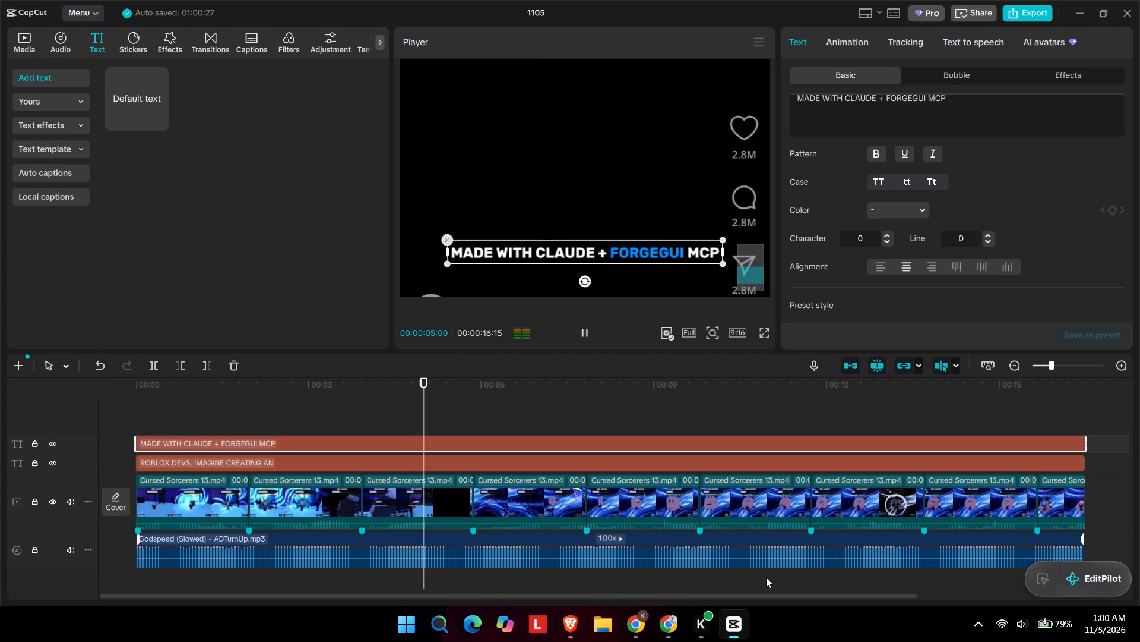
{"action": "scroll", "coordinate": [584, 227], "scroll_direction": "down", "scroll_amount": 4, "text": "ctrl"}
{"action": "scroll", "coordinate": [482, 427], "scroll_direction": "down", "scroll_amount": 3, "text": "ctrl"}
{"action": "left_click", "coordinate": [296, 404]}
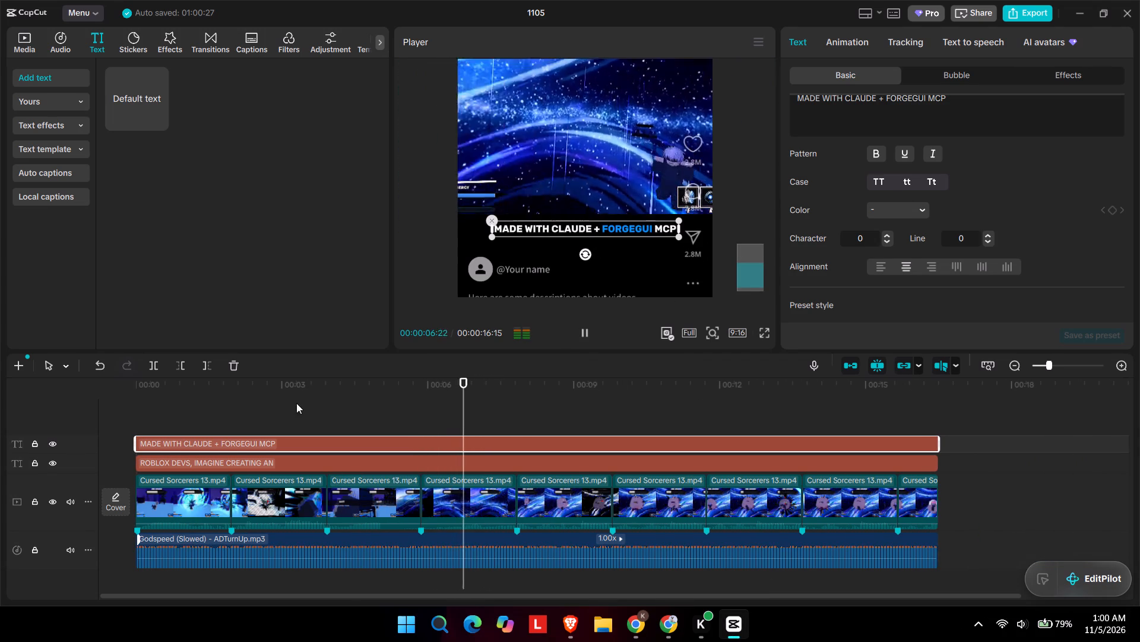
{"action": "scroll", "coordinate": [297, 404], "scroll_direction": "down", "scroll_amount": 6, "text": "ctrl"}
{"action": "scroll", "coordinate": [612, 191], "scroll_direction": "up", "scroll_amount": 2}
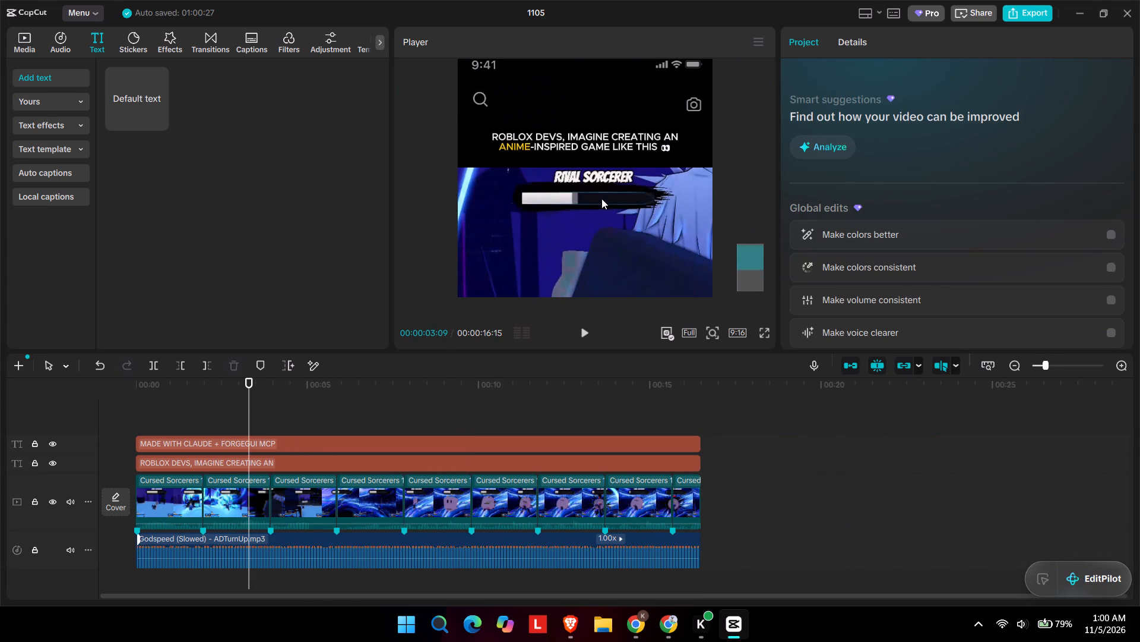
Export the video under the name GUI8 at 1080P, H.264, mp4, 30fps.
{"action": "left_click", "coordinate": [1032, 8]}
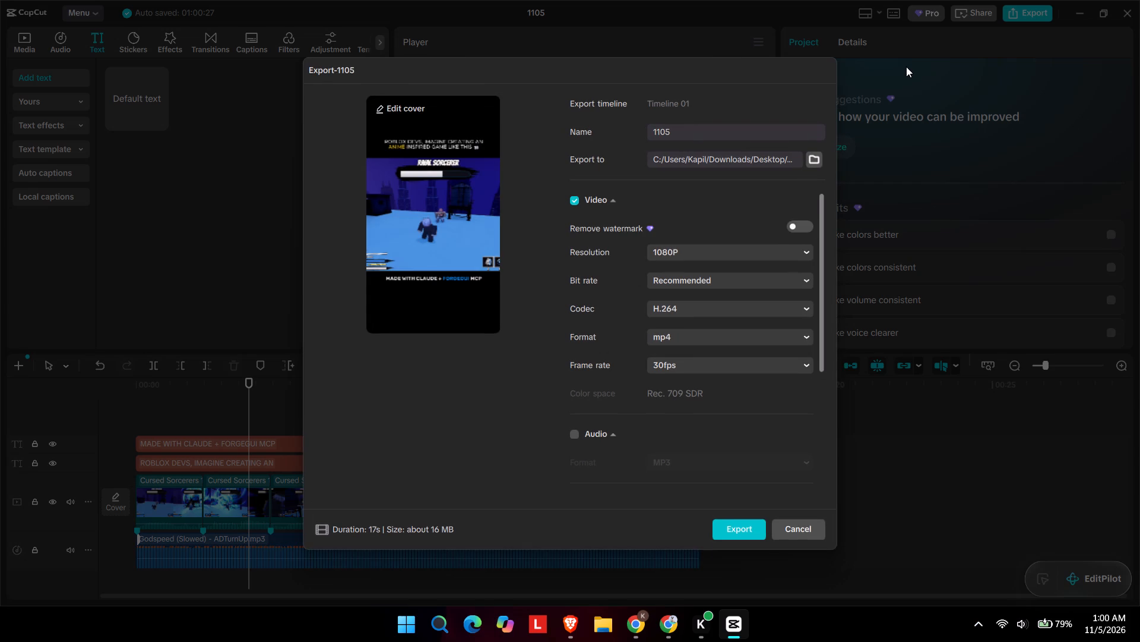
{"action": "double_click", "coordinate": [667, 128]}
{"action": "key", "text": "BackSpace"}
{"action": "type", "text": "GUI8"}
{"action": "key", "text": "Return"}
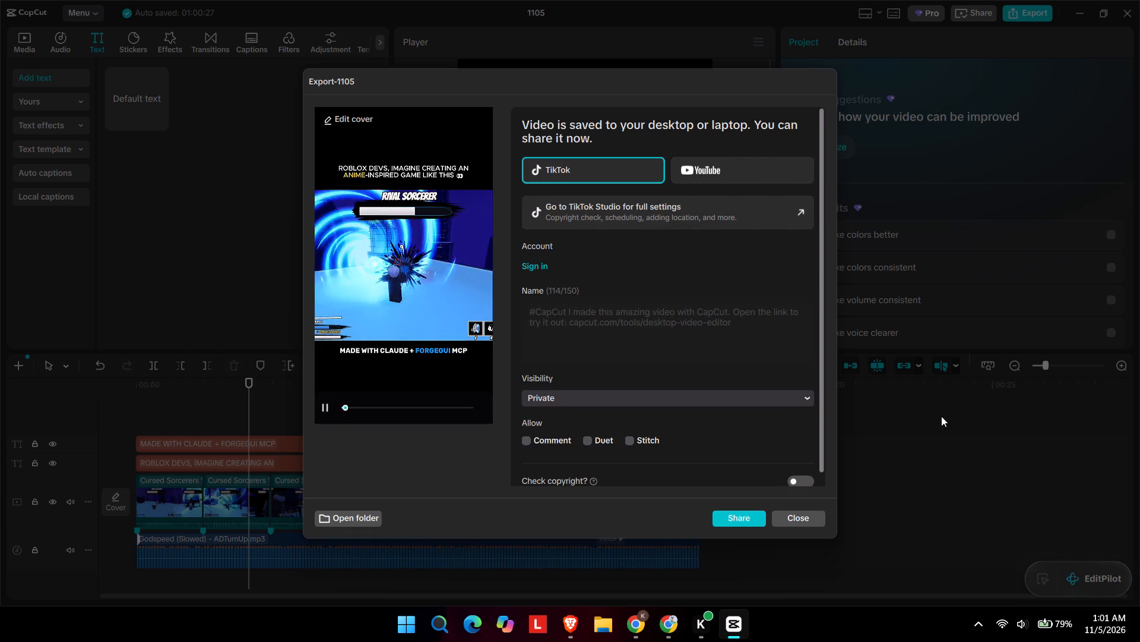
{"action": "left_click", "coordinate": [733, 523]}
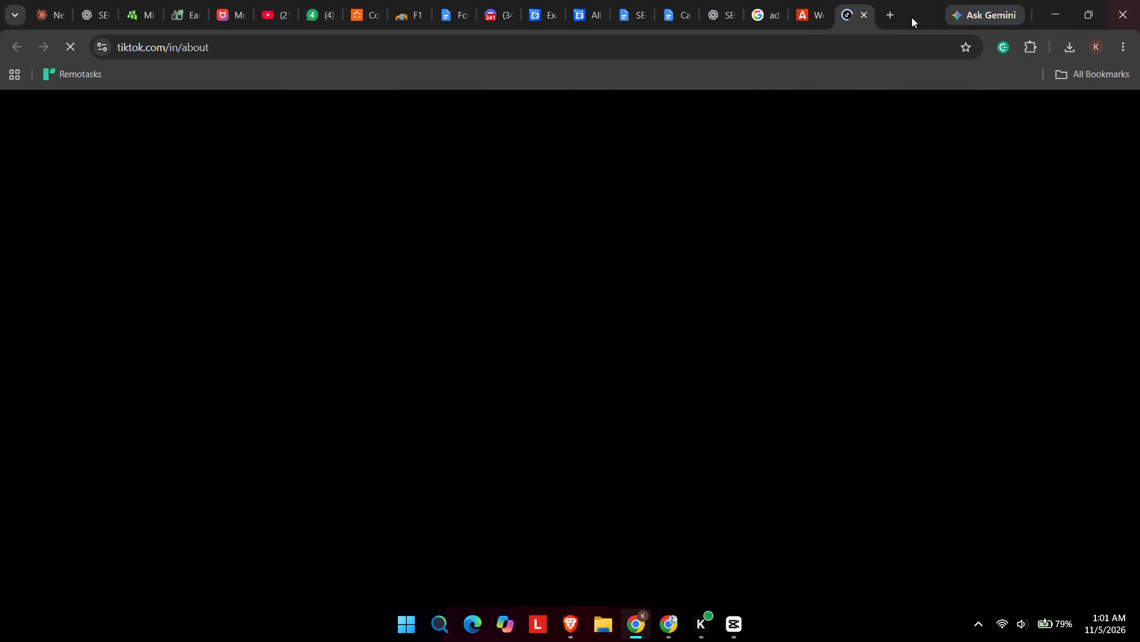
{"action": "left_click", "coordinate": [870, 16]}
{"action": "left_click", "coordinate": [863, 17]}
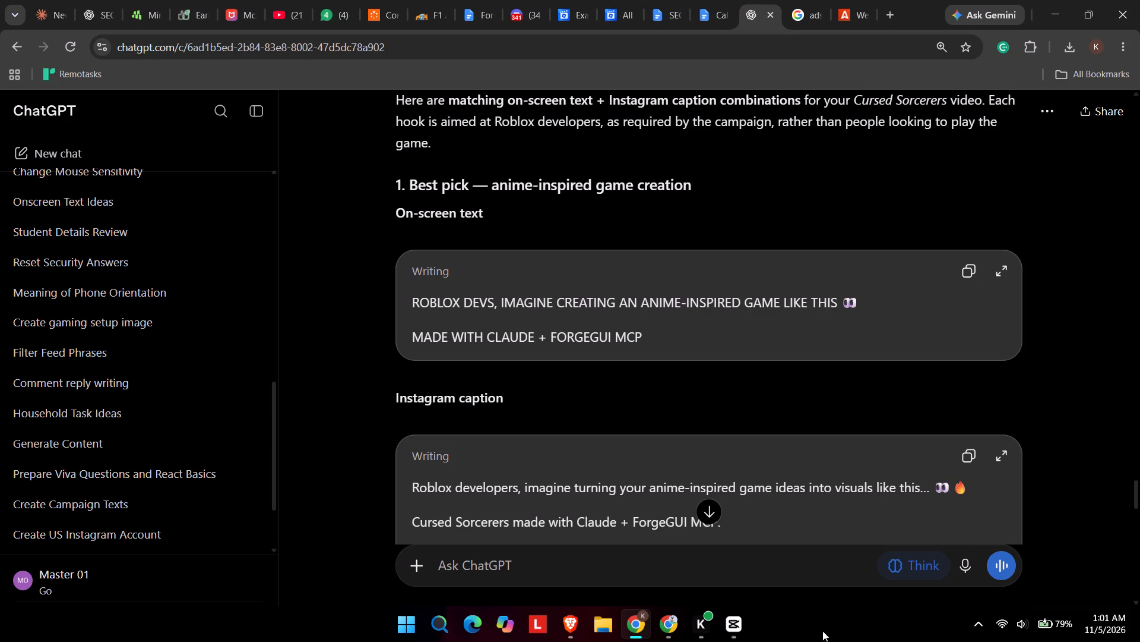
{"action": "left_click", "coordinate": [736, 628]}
Close the completed export's sharing window and return to the 1105 timeline.
{"action": "left_click", "coordinate": [806, 517]}
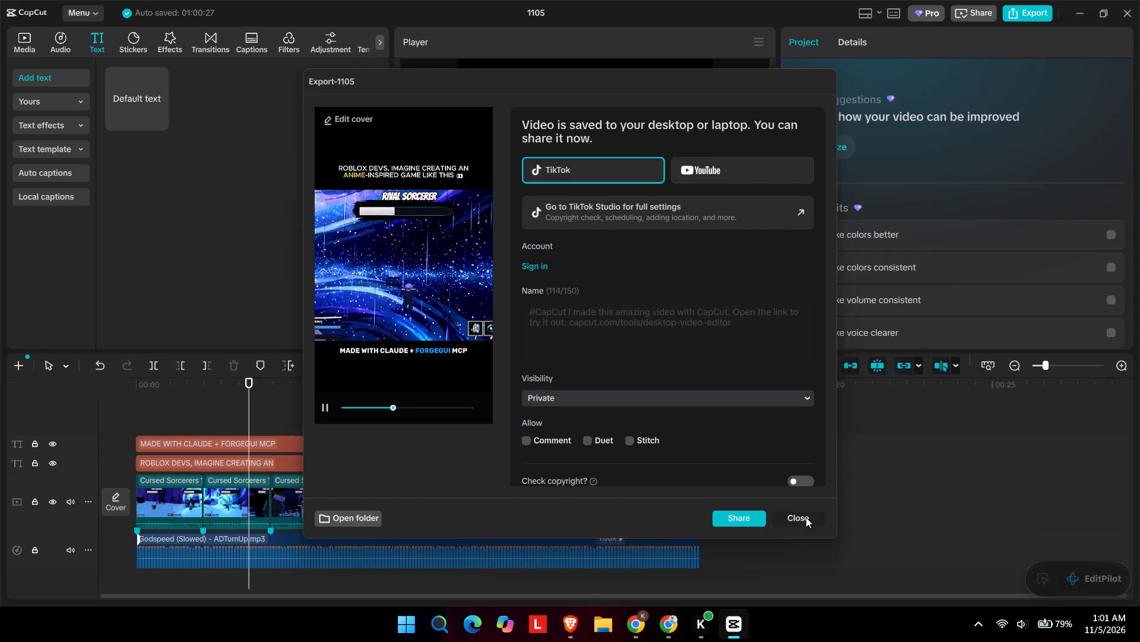
{"action": "left_click_drag", "start_coordinate": [298, 430], "coordinate": [319, 464]}
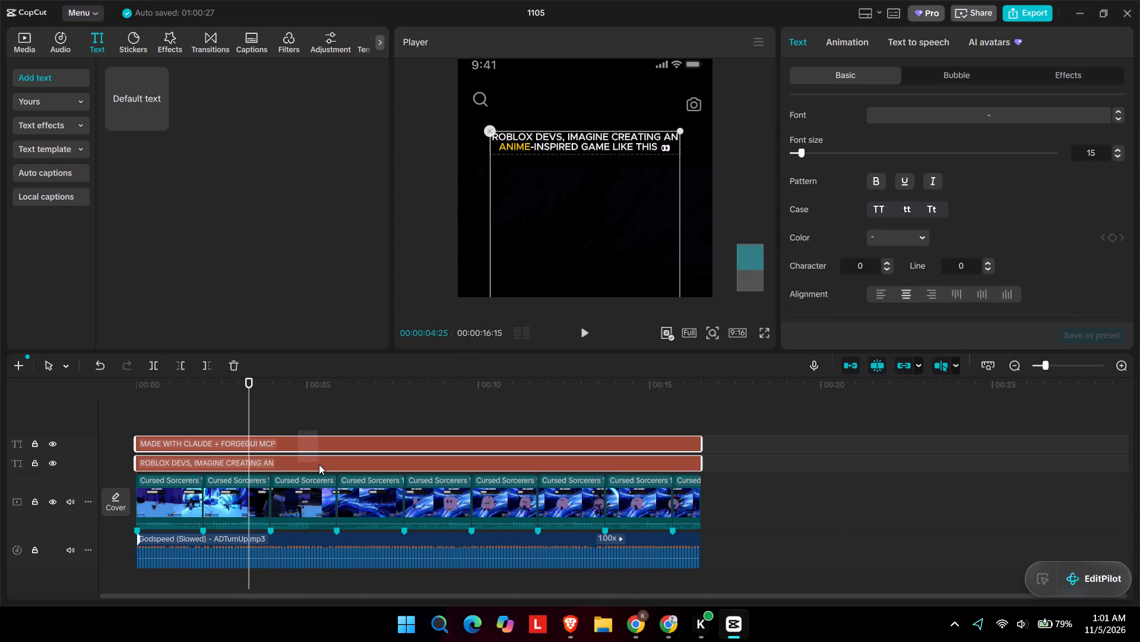
{"action": "left_click_drag", "start_coordinate": [319, 464], "coordinate": [319, 465]}
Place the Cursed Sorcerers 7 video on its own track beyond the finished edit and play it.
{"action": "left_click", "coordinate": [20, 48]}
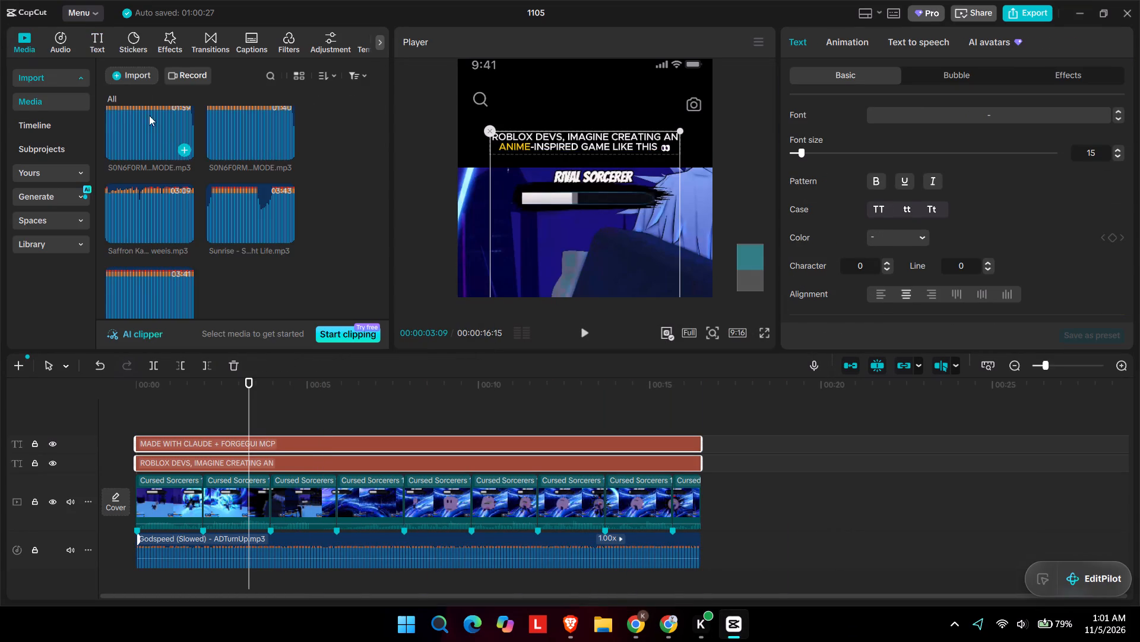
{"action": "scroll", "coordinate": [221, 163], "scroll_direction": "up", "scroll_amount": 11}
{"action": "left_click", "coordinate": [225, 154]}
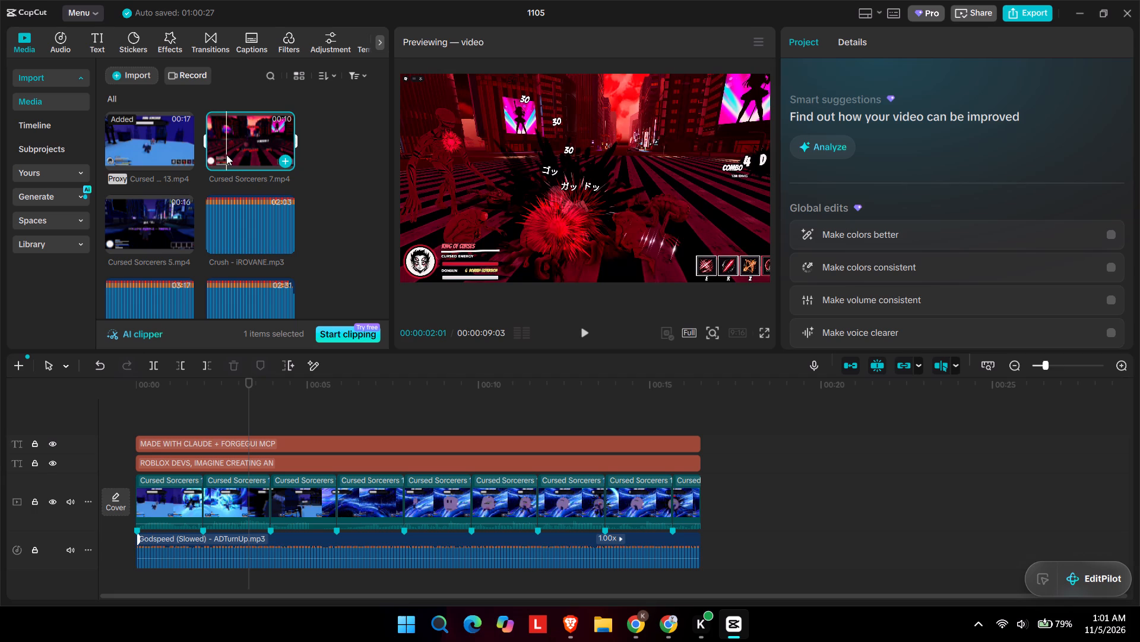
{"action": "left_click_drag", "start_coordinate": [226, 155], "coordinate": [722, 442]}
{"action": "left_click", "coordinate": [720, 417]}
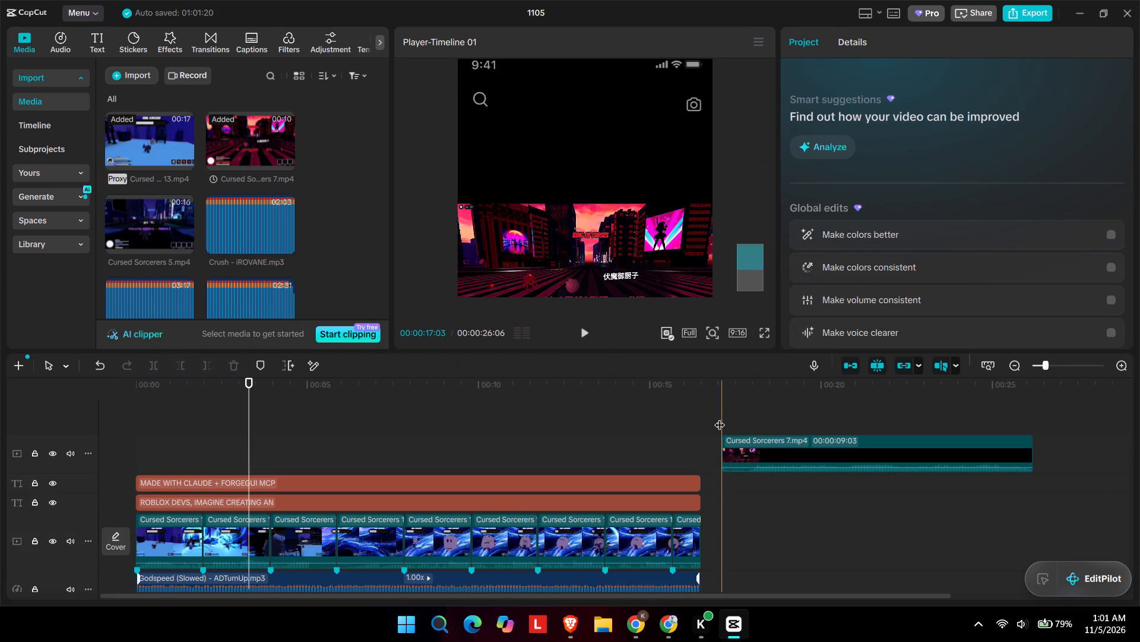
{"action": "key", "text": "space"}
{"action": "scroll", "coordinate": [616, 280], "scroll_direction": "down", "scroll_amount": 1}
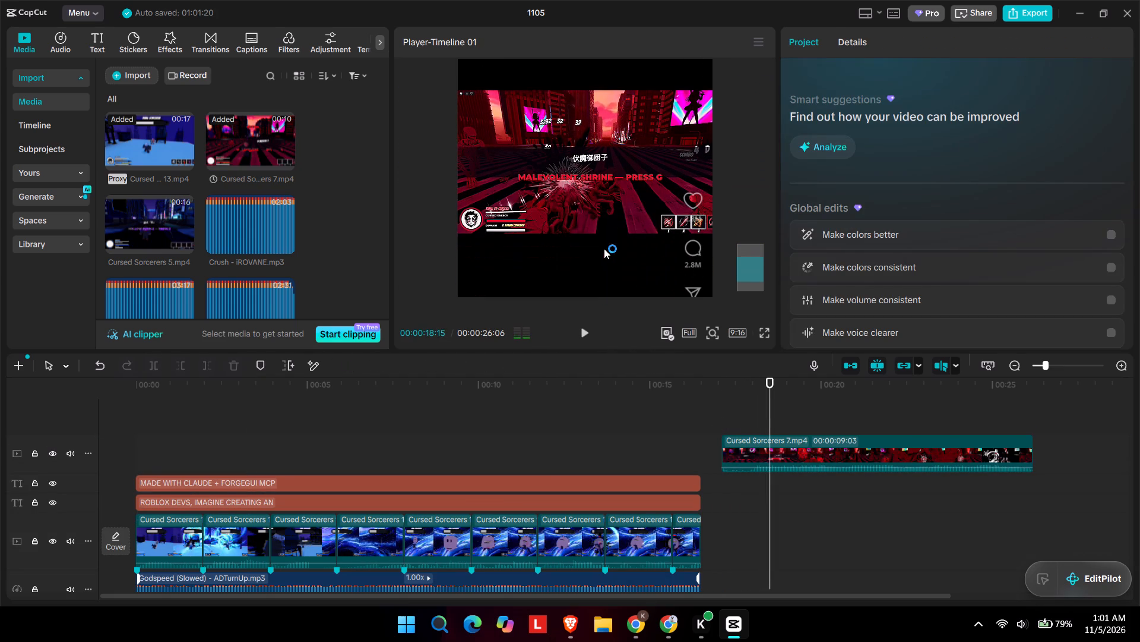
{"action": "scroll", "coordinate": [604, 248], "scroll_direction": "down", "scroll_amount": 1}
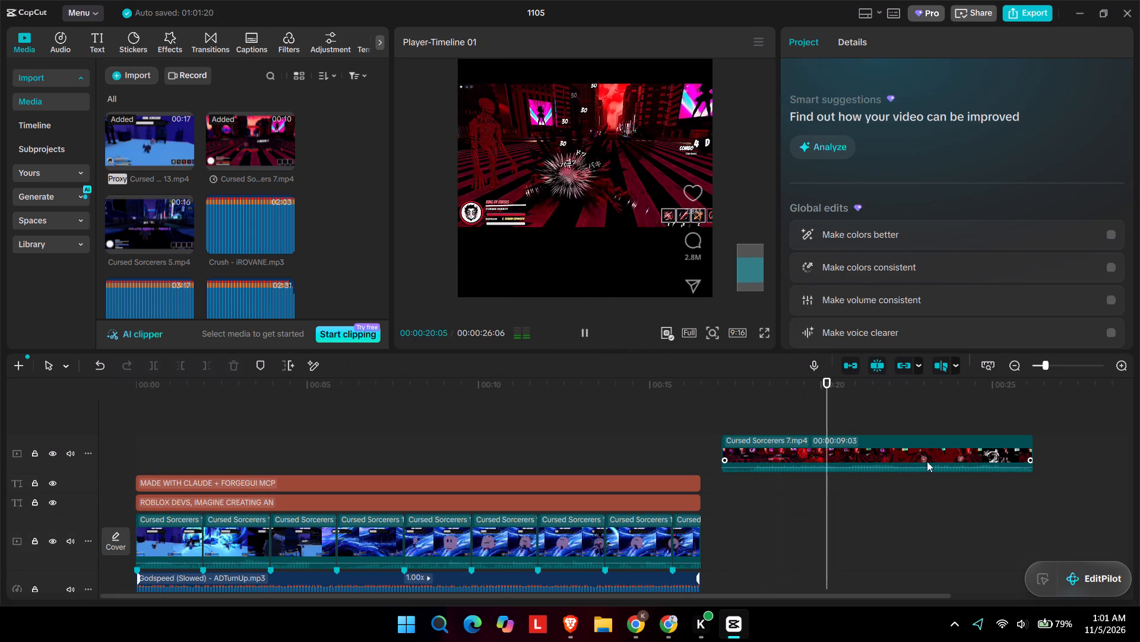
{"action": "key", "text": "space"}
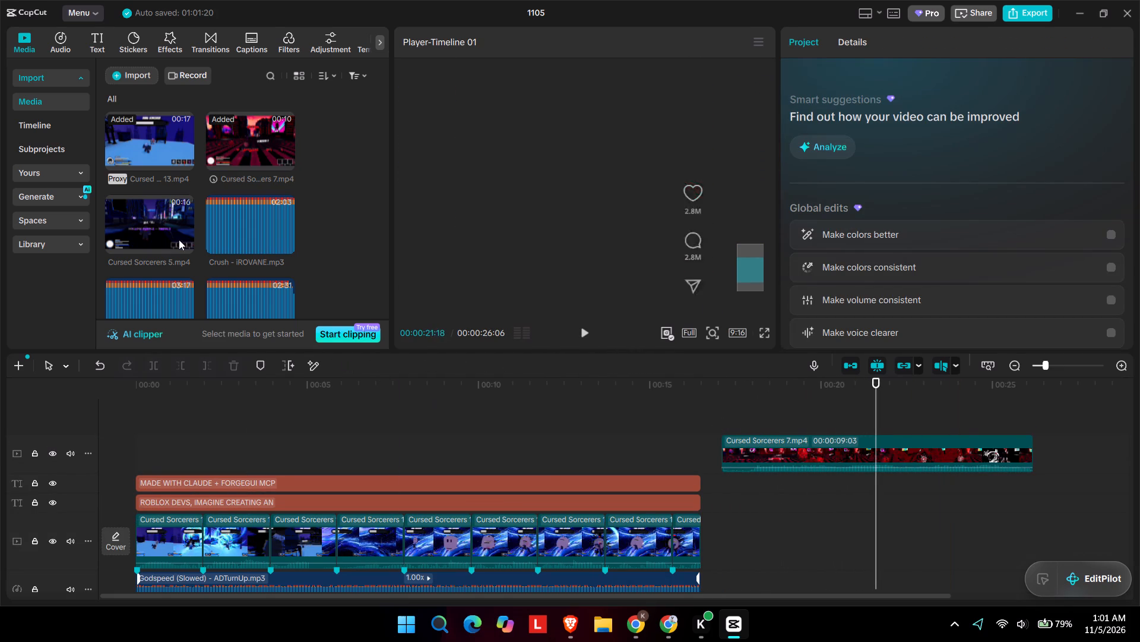
Place the Cursed Sorcerers 5 video after the Cursed Sorcerers 7 clip and play it through.
{"action": "left_click", "coordinate": [138, 204]}
{"action": "left_click_drag", "start_coordinate": [141, 208], "coordinate": [995, 423]}
{"action": "scroll", "coordinate": [963, 408], "scroll_direction": "left", "scroll_amount": 1}
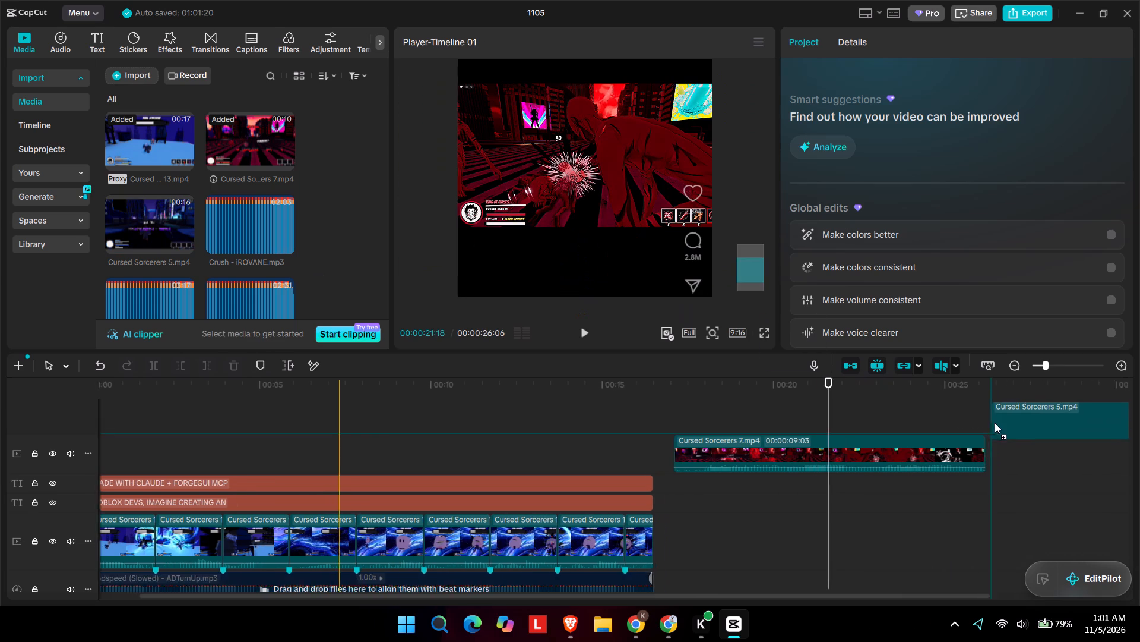
{"action": "scroll", "coordinate": [995, 423], "scroll_direction": "left", "scroll_amount": 1}
{"action": "left_click_drag", "start_coordinate": [995, 423], "coordinate": [974, 455]}
{"action": "left_click", "coordinate": [972, 413]}
{"action": "key", "text": "space"}
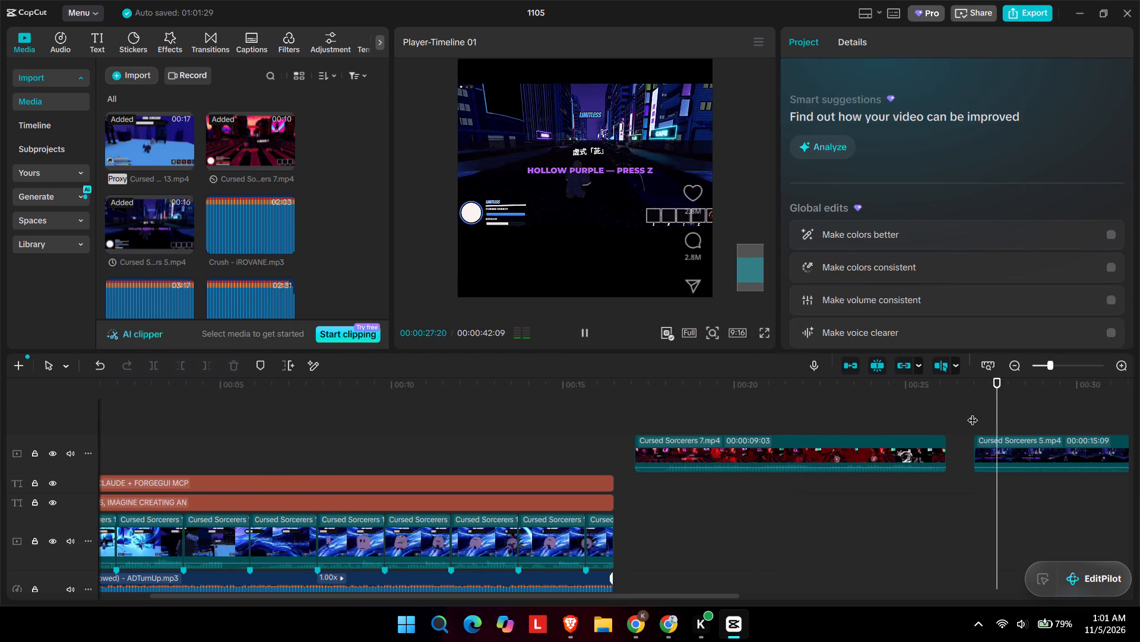
{"action": "scroll", "coordinate": [973, 413], "scroll_direction": "left", "scroll_amount": 2}
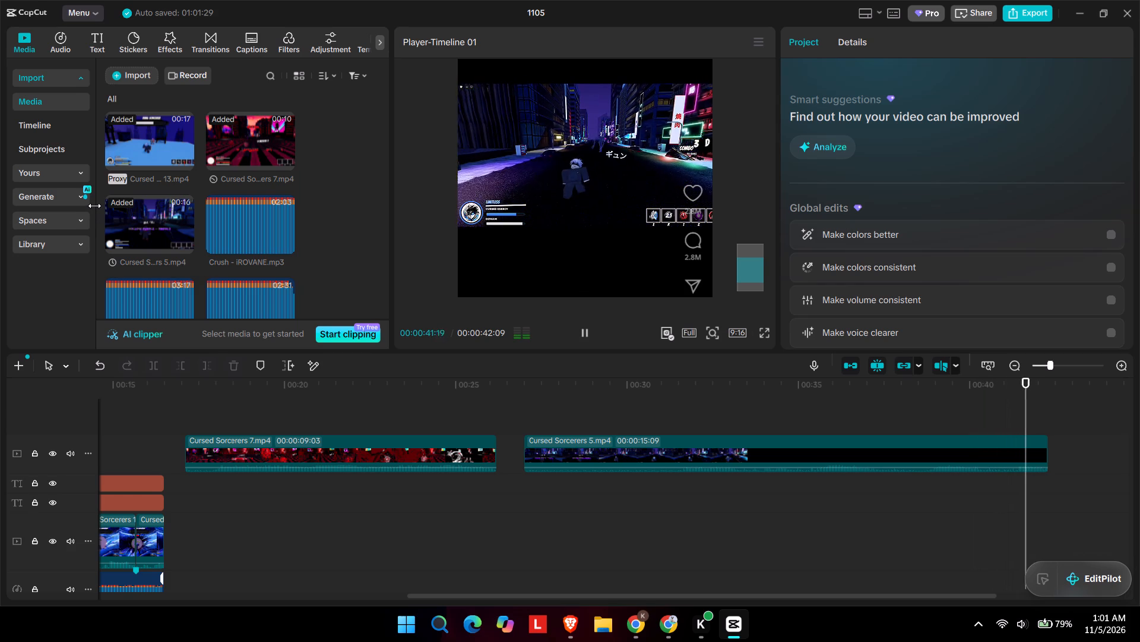
{"action": "key", "text": "space"}
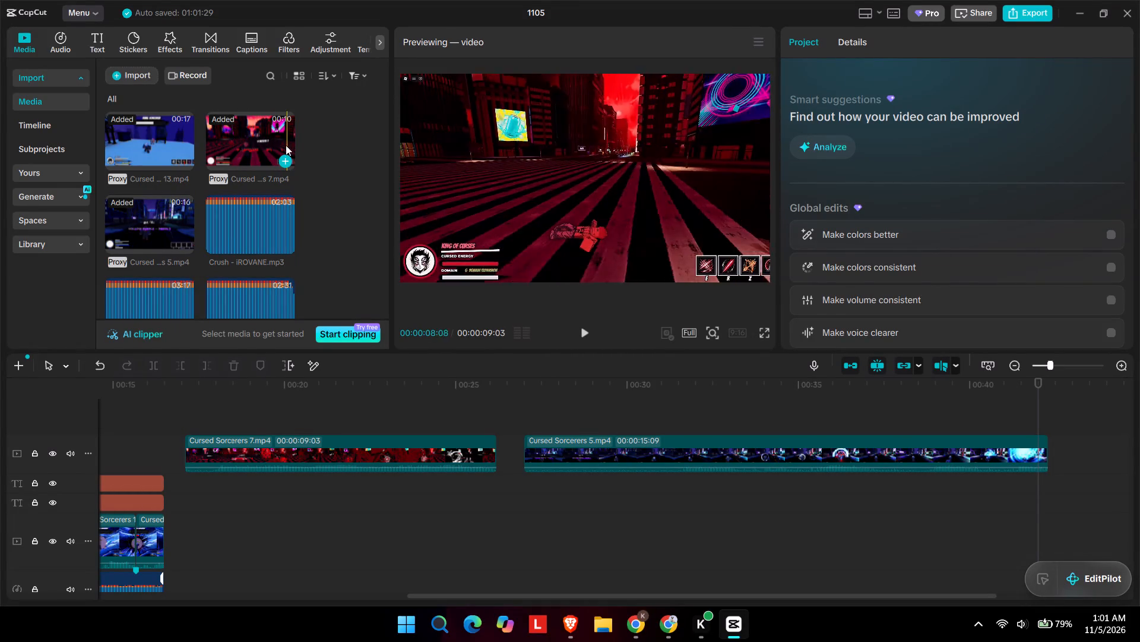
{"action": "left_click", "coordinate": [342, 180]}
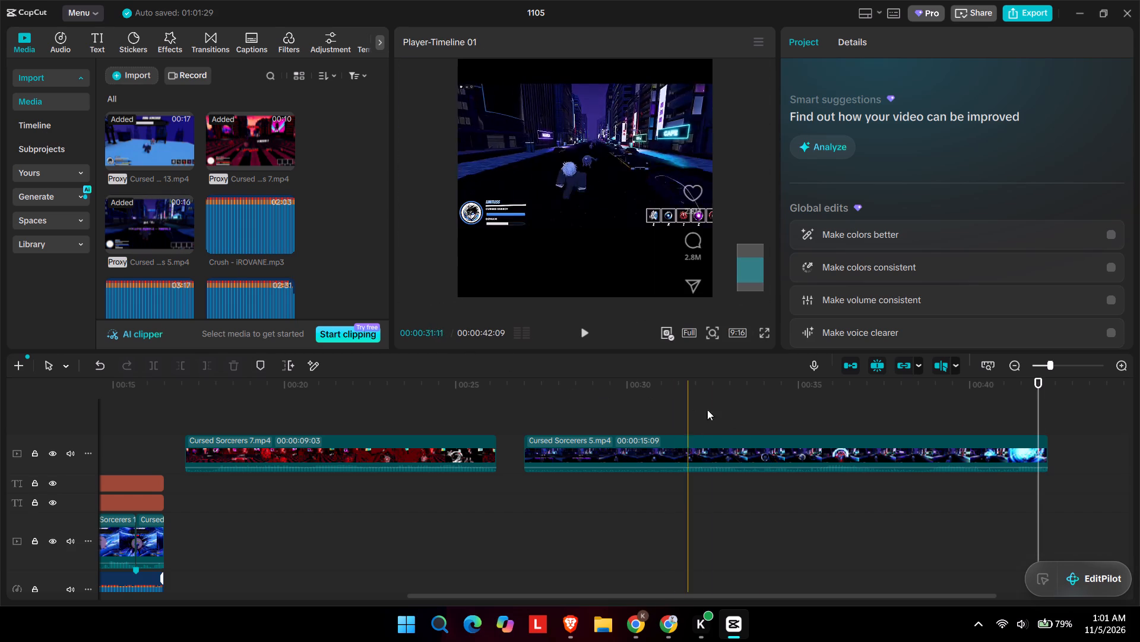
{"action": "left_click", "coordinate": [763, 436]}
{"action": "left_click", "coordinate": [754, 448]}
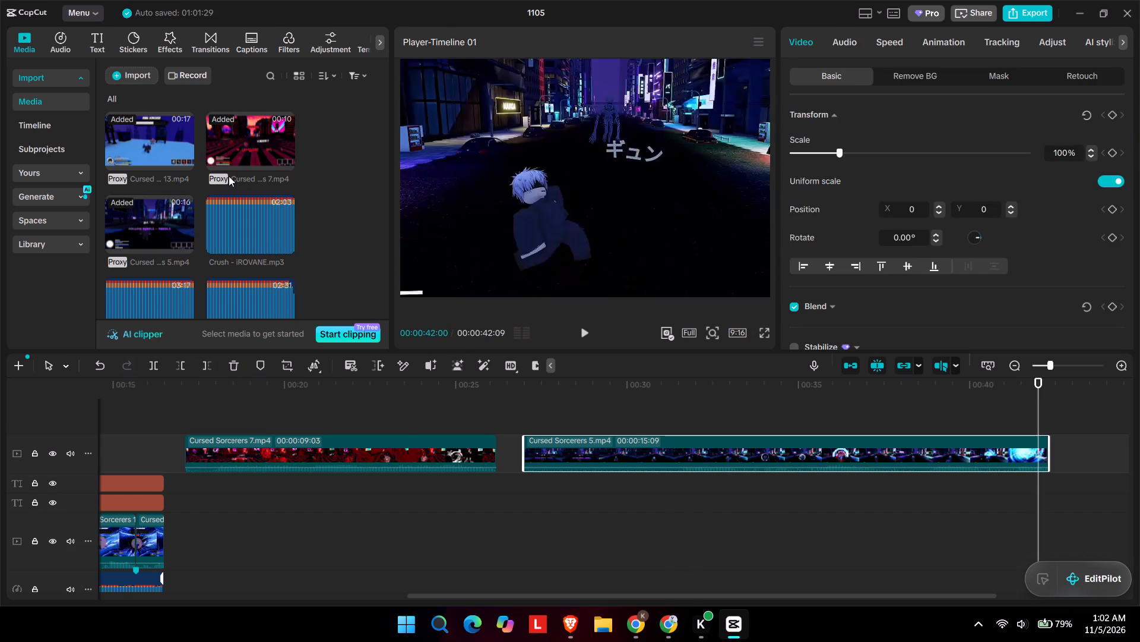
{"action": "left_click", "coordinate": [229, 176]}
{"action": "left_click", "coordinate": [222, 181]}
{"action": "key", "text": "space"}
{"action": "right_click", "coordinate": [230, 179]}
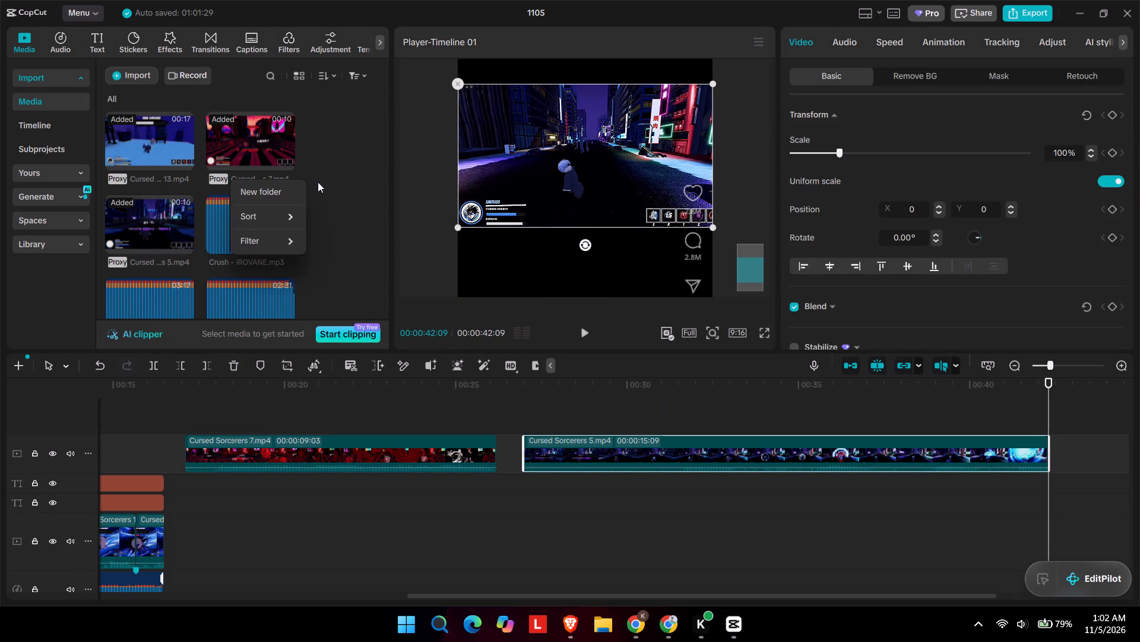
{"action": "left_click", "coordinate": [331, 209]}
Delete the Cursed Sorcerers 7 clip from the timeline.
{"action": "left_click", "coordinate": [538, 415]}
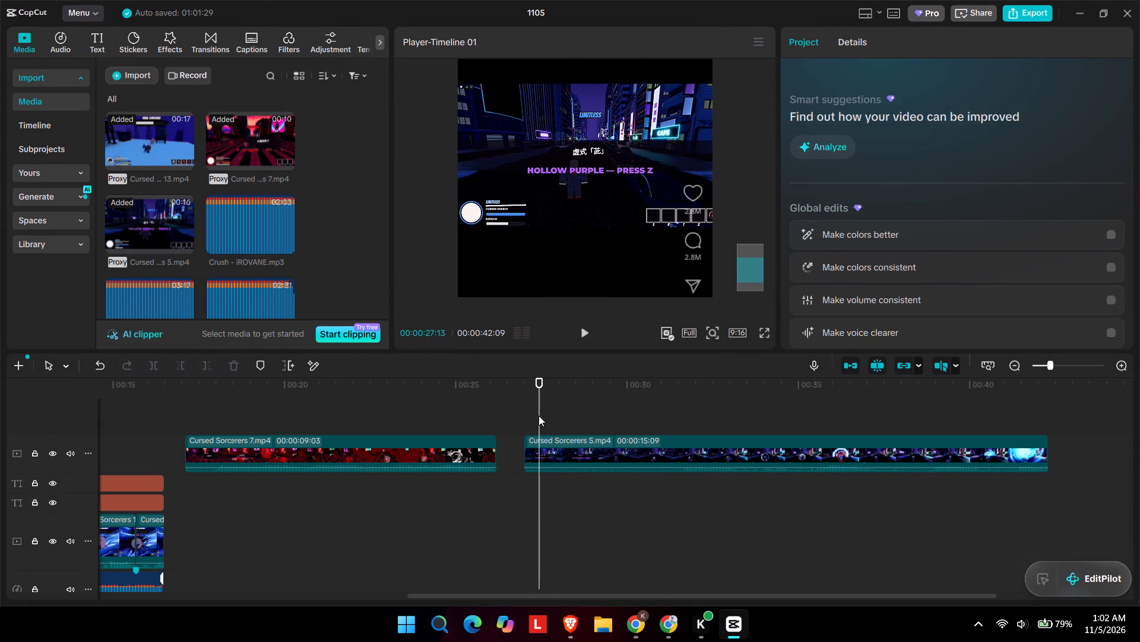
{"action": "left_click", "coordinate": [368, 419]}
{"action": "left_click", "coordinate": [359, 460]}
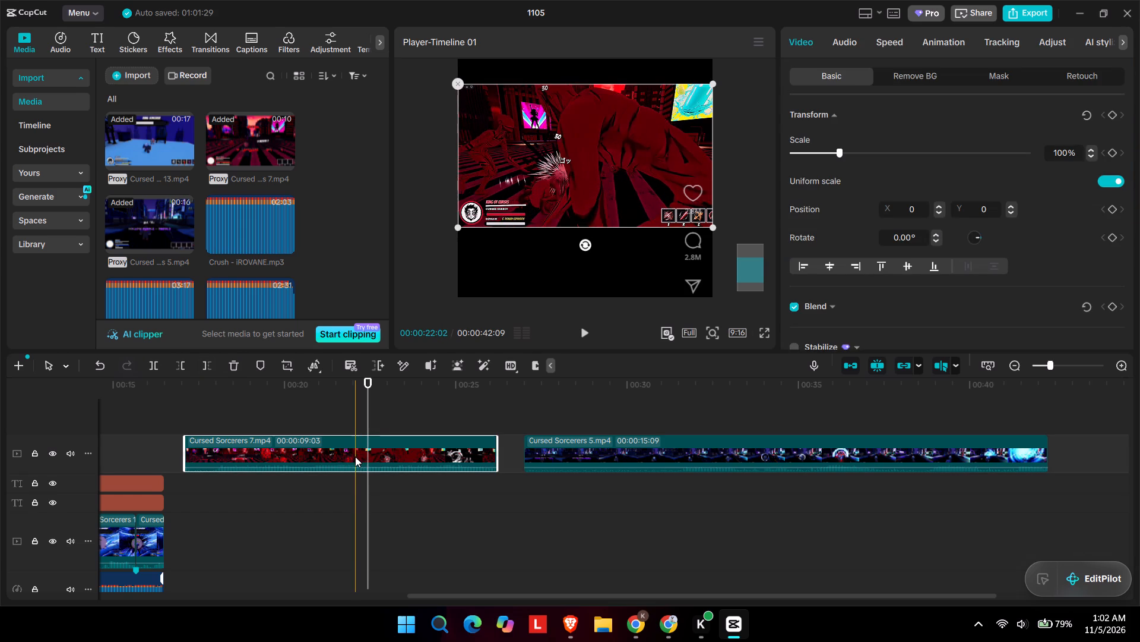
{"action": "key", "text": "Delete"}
Move the Cursed Sorcerers 5 clip to the start of the main video track, ahead of all Cursed Sorcerers 13 segments.
{"action": "left_click_drag", "start_coordinate": [565, 448], "coordinate": [271, 424]}
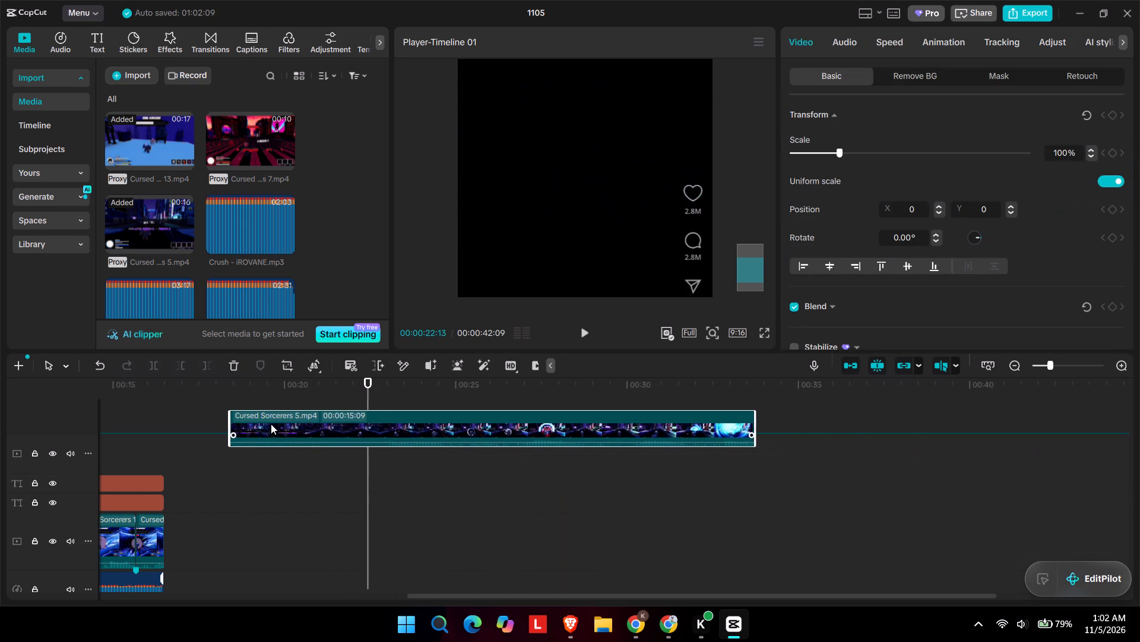
{"action": "left_click_drag", "start_coordinate": [271, 424], "coordinate": [223, 529]}
{"action": "scroll", "coordinate": [232, 543], "scroll_direction": "right", "scroll_amount": 5}
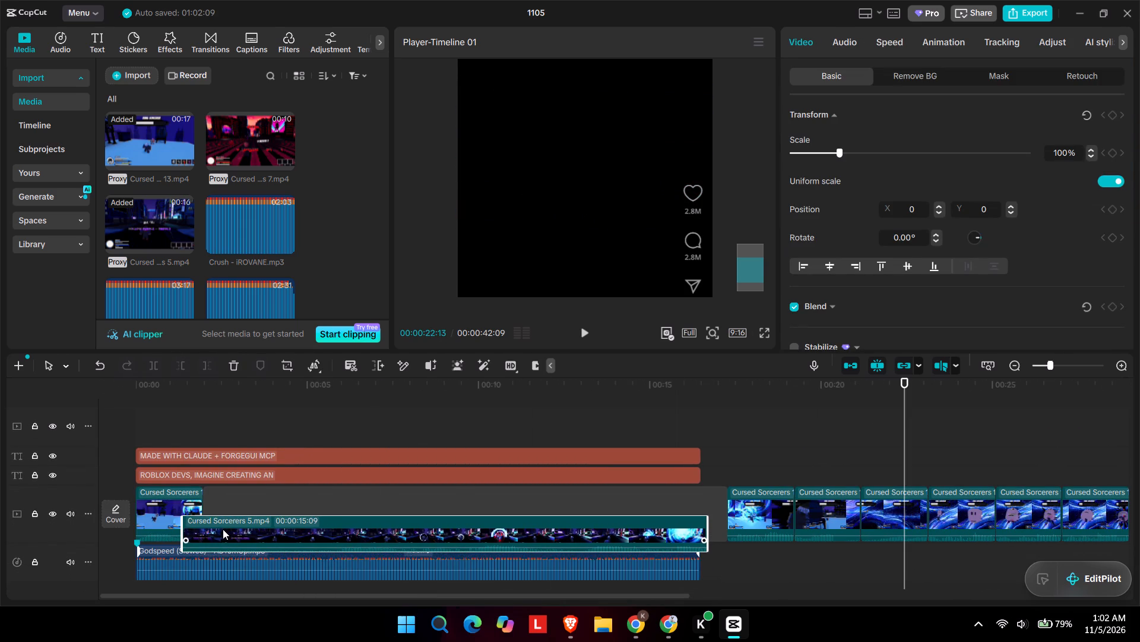
{"action": "scroll", "coordinate": [223, 529], "scroll_direction": "right", "scroll_amount": 1}
{"action": "left_click_drag", "start_coordinate": [223, 529], "coordinate": [227, 512]}
{"action": "left_click_drag", "start_coordinate": [147, 495], "coordinate": [149, 494]}
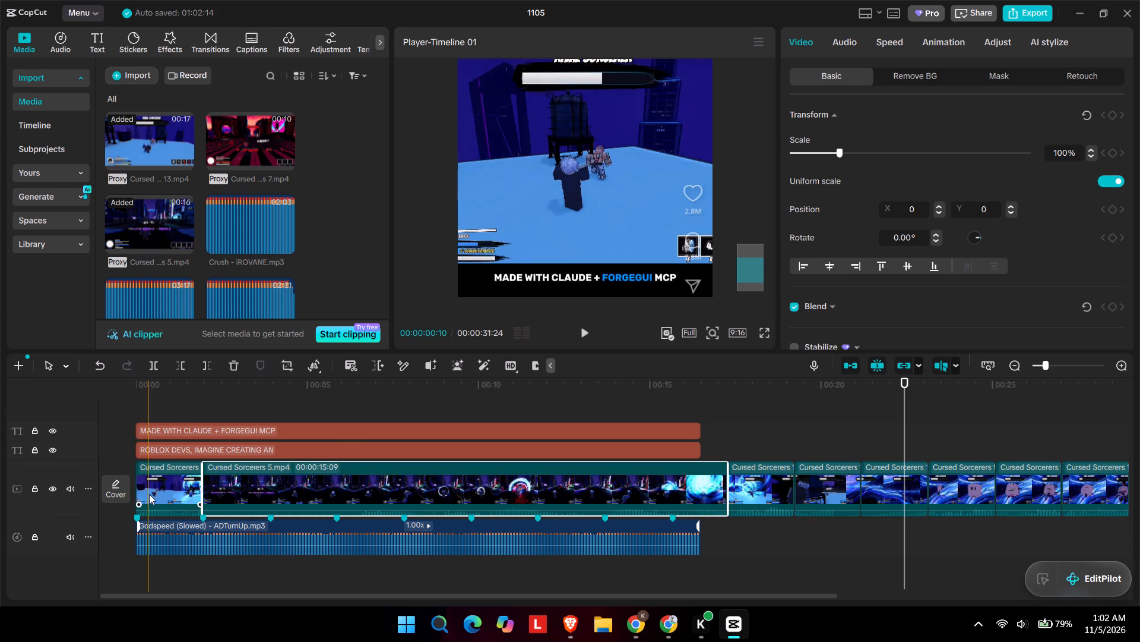
{"action": "left_click_drag", "start_coordinate": [149, 494], "coordinate": [159, 494]}
{"action": "left_click", "coordinate": [158, 495]}
{"action": "left_click_drag", "start_coordinate": [157, 495], "coordinate": [714, 503]}
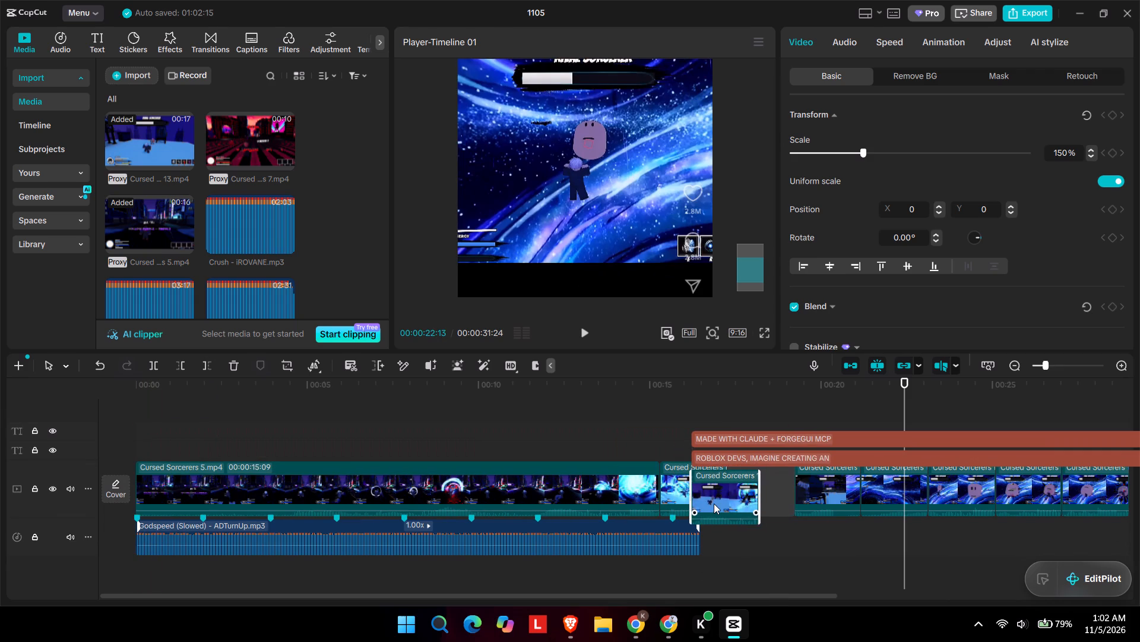
{"action": "left_click_drag", "start_coordinate": [714, 503], "coordinate": [667, 496]}
Move both captions together back to the start of the timeline, above the Cursed Sorcerers 5 clip.
{"action": "left_click_drag", "start_coordinate": [714, 408], "coordinate": [728, 452]}
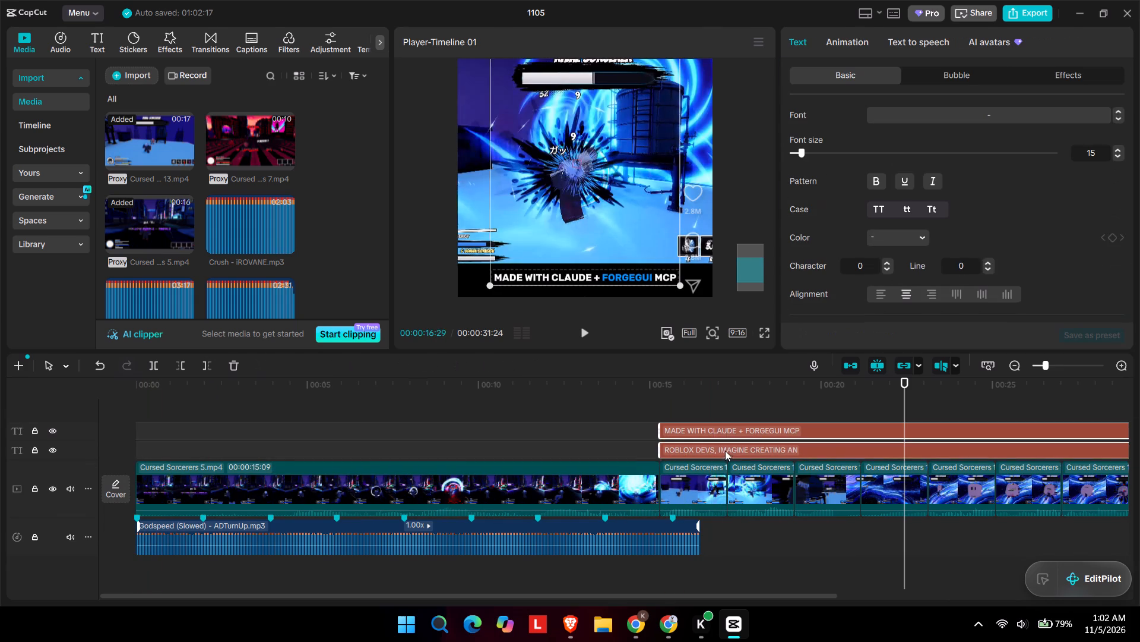
{"action": "left_click_drag", "start_coordinate": [726, 451], "coordinate": [183, 449]}
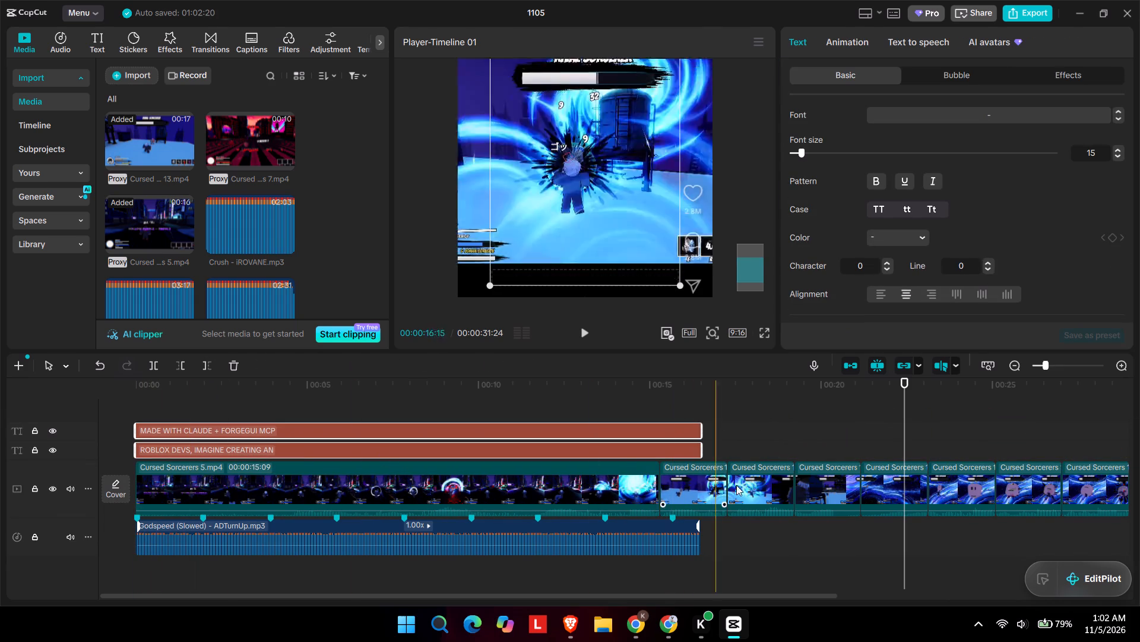
Delete all the Cursed Sorcerers 13 segments that follow the Cursed Sorcerers 5 clip.
{"action": "left_click_drag", "start_coordinate": [707, 552], "coordinate": [1139, 490]}
{"action": "scroll", "coordinate": [1133, 487], "scroll_direction": "left", "scroll_amount": 3}
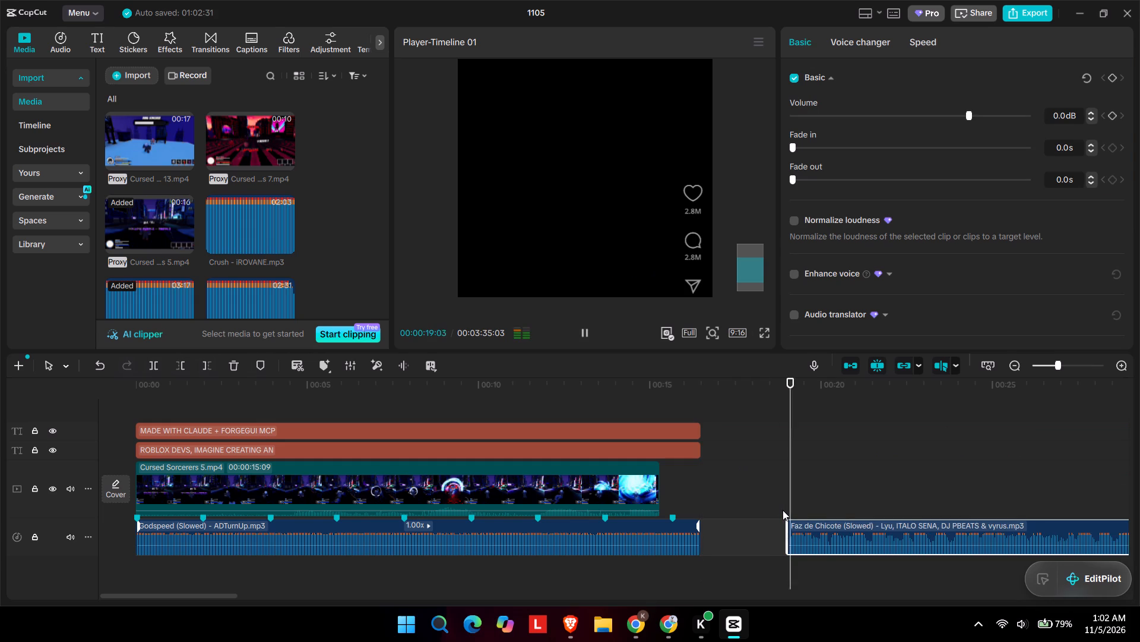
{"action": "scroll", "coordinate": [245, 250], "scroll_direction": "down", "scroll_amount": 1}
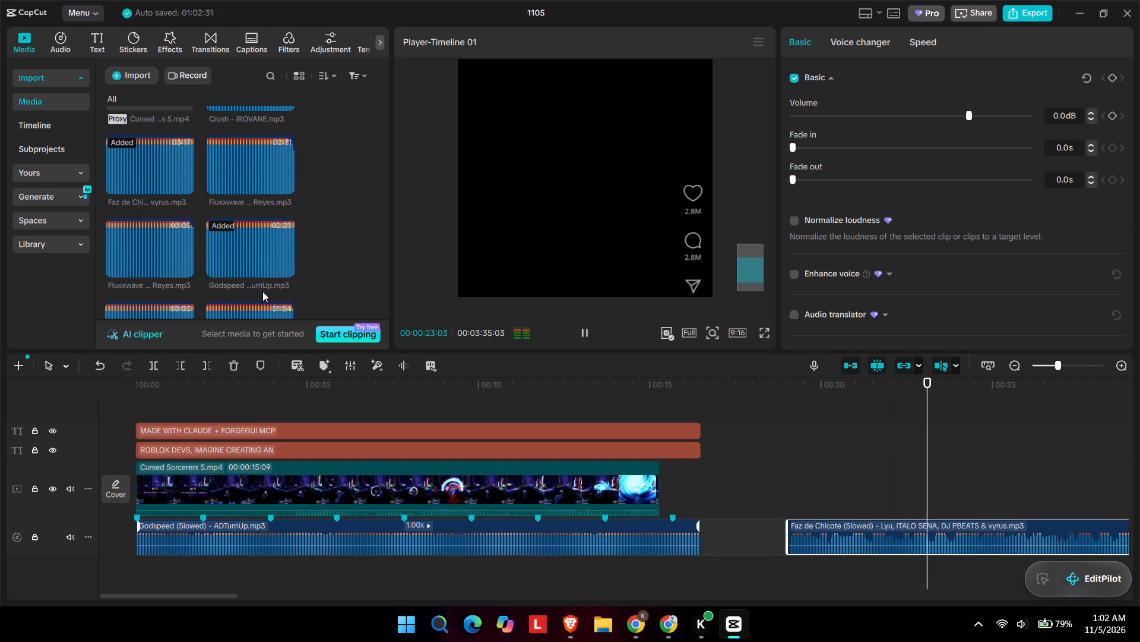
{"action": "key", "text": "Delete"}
Audition the 02:31 Fluxxwave - Clovis Reyes.mp3 and use it to replace the Godspeed (Slowed) soundtrack from the timeline's start.
{"action": "left_click_drag", "start_coordinate": [226, 172], "coordinate": [858, 508]}
{"action": "key", "text": "space"}
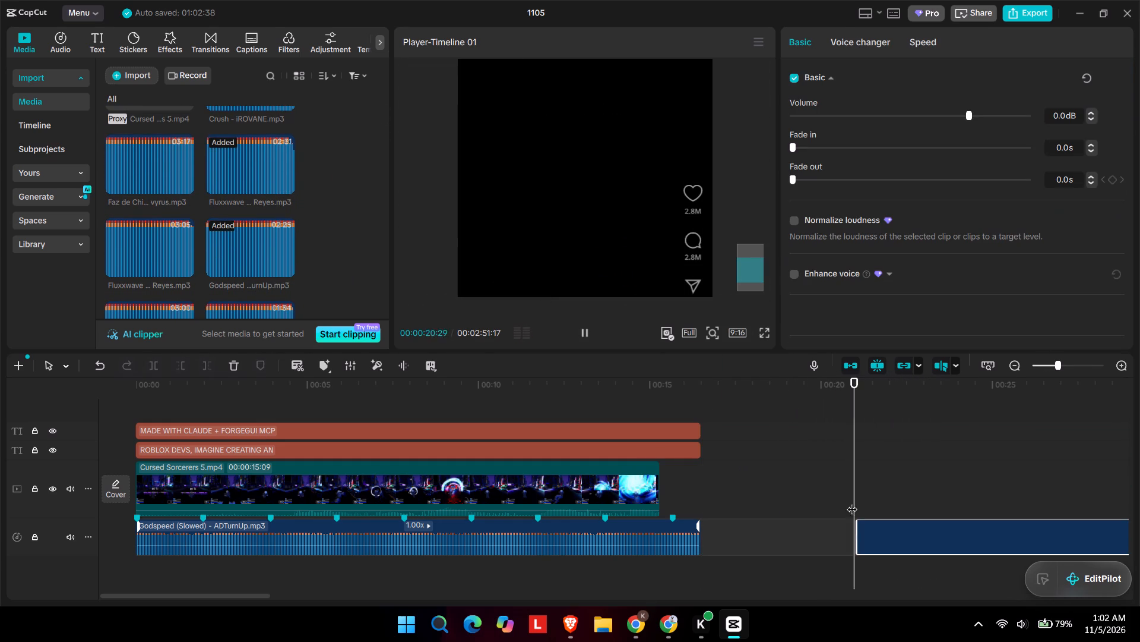
{"action": "left_click", "coordinate": [614, 528]}
{"action": "key", "text": "Delete"}
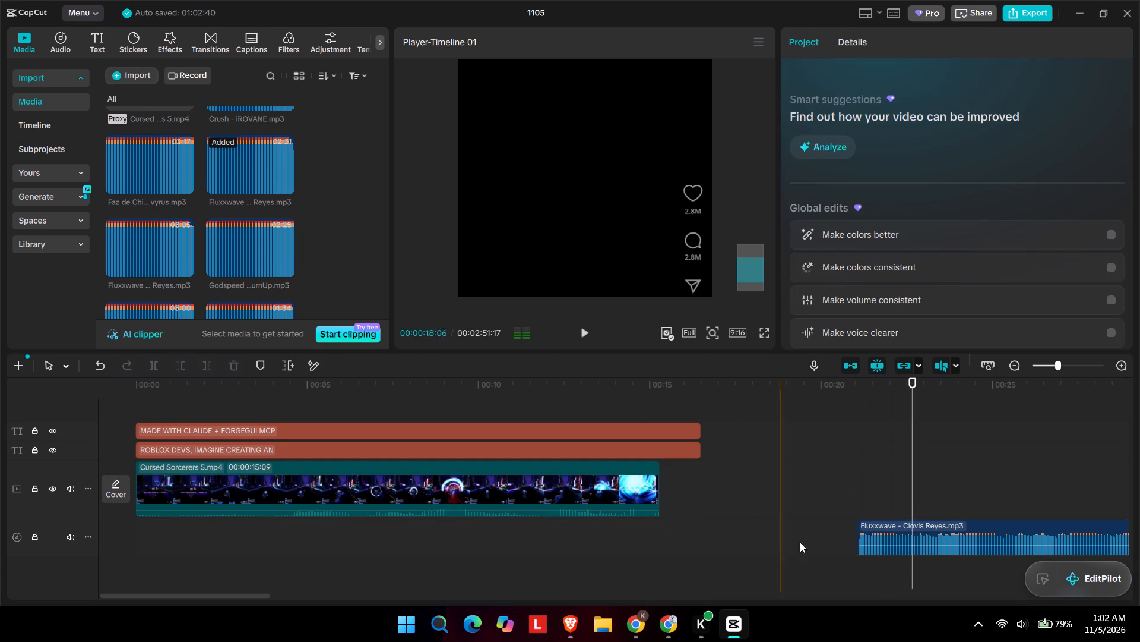
{"action": "left_click_drag", "start_coordinate": [879, 530], "coordinate": [168, 523]}
{"action": "left_click_drag", "start_coordinate": [163, 524], "coordinate": [145, 524]}
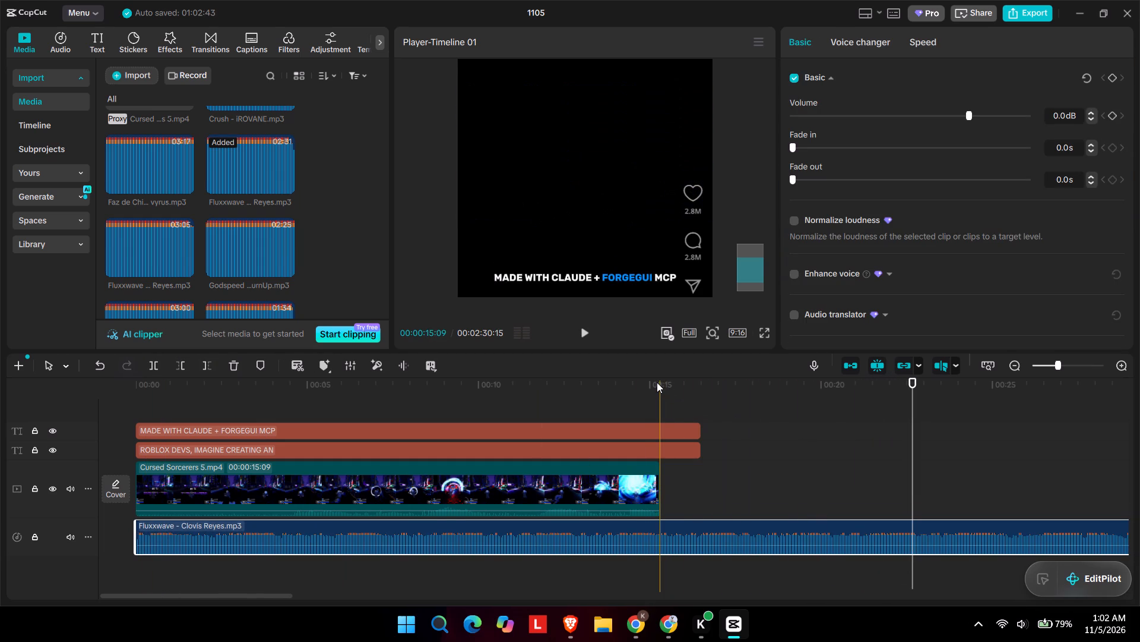
Split the Fluxxwave soundtrack and both captions at the end of the Cursed Sorcerers 5 clip and delete the excess pieces.
{"action": "key", "text": "ctrl+b"}
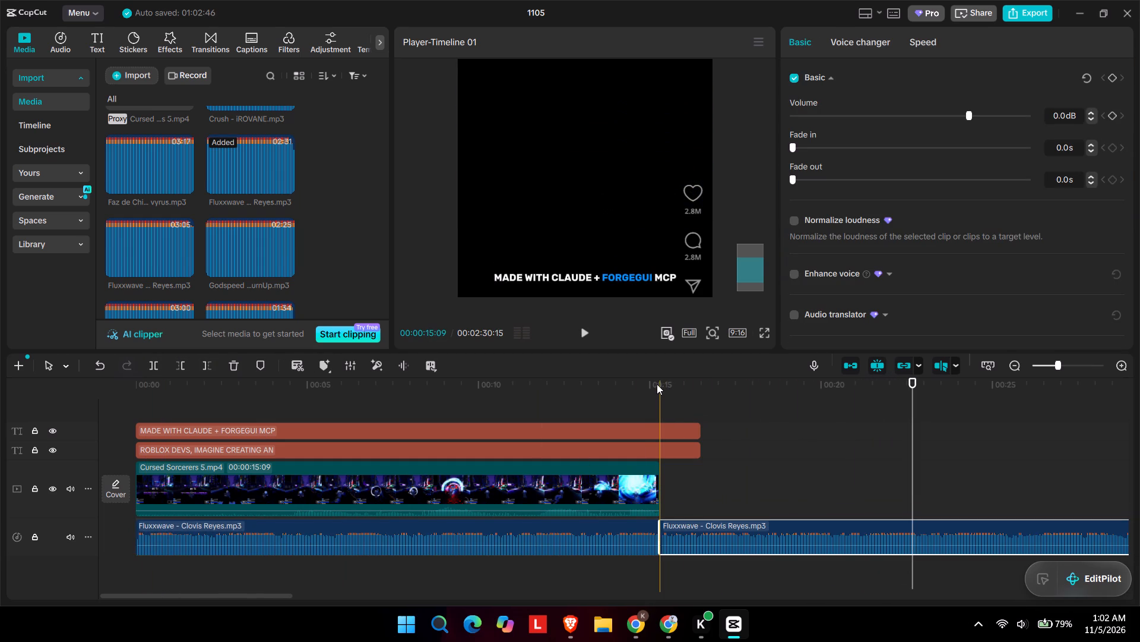
{"action": "left_click", "coordinate": [661, 430], "text": "ctrl"}
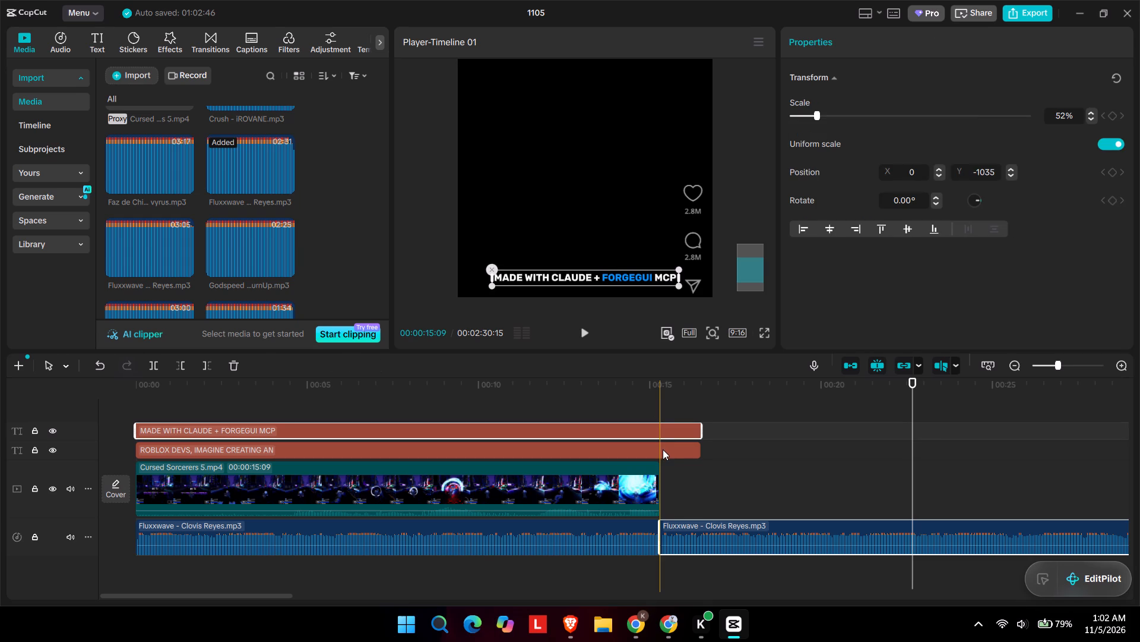
{"action": "left_click", "coordinate": [663, 449], "text": "ctrl"}
{"action": "key", "text": "ctrl+b"}
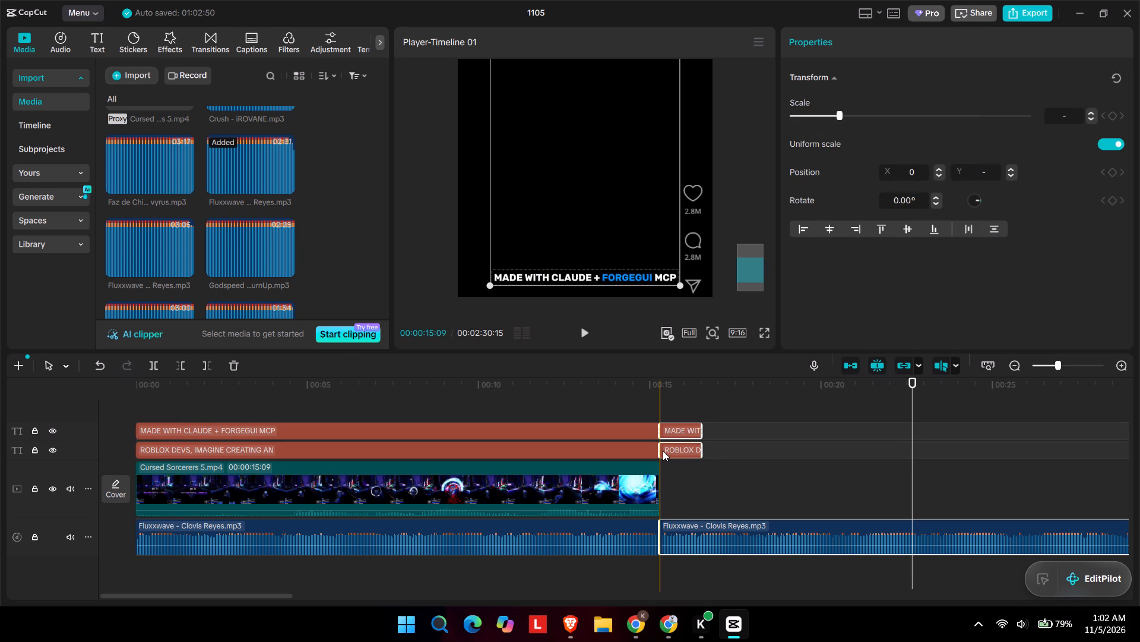
{"action": "key", "text": "Delete"}
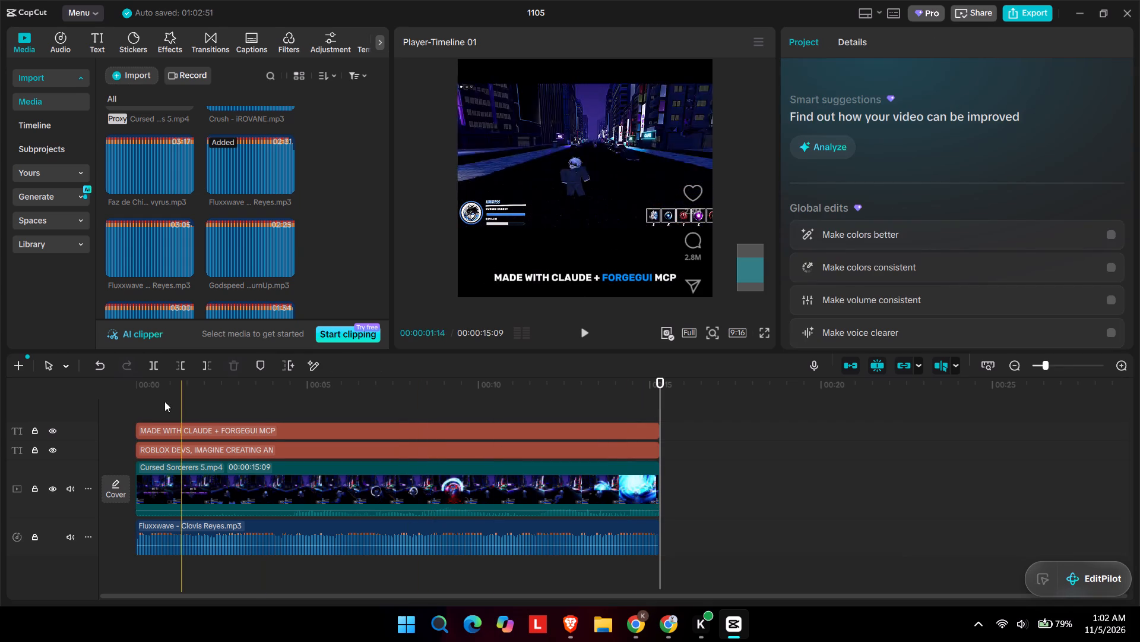
Play the edit from the start and scale the Cursed Sorcerers 5 clip to 150%.
{"action": "left_click", "coordinate": [132, 399]}
{"action": "left_click", "coordinate": [134, 401]}
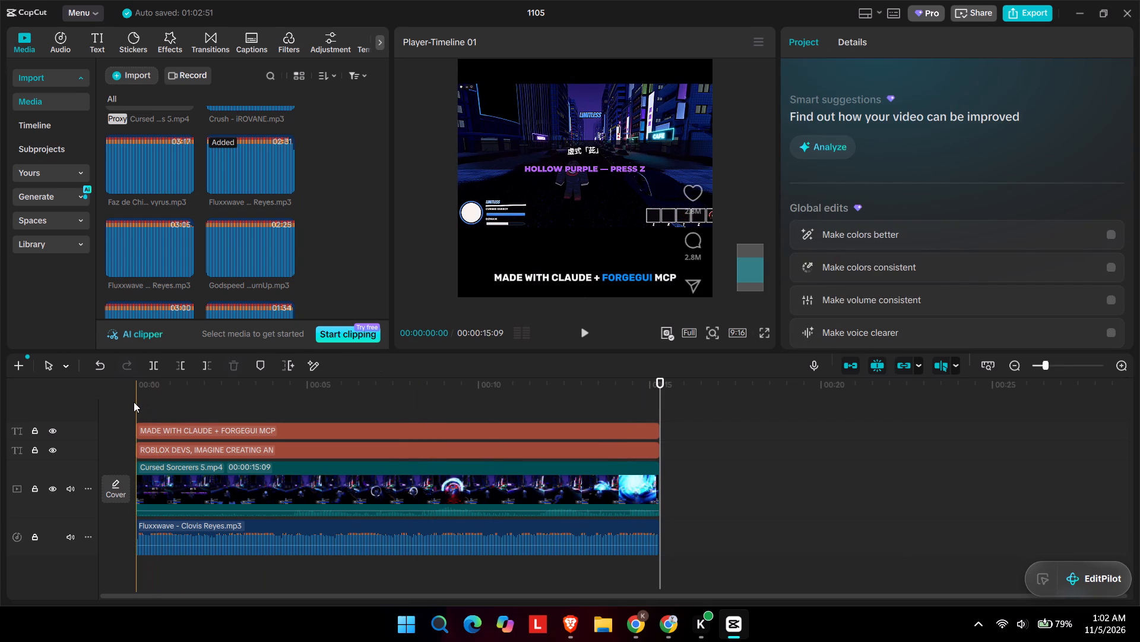
{"action": "key", "text": "space"}
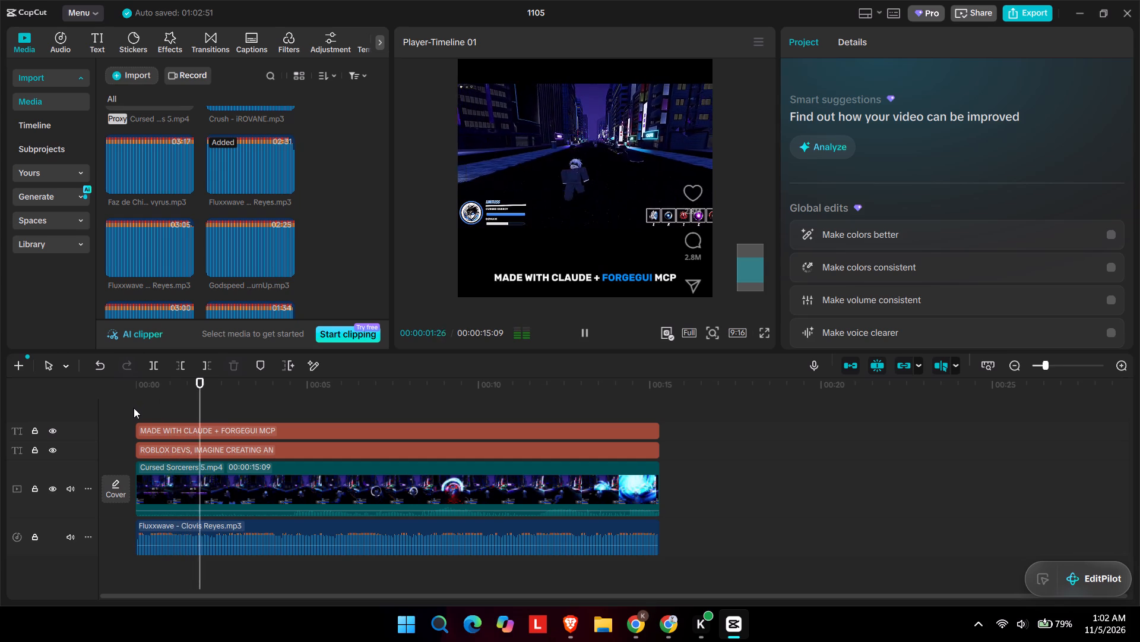
{"action": "left_click", "coordinate": [271, 487]}
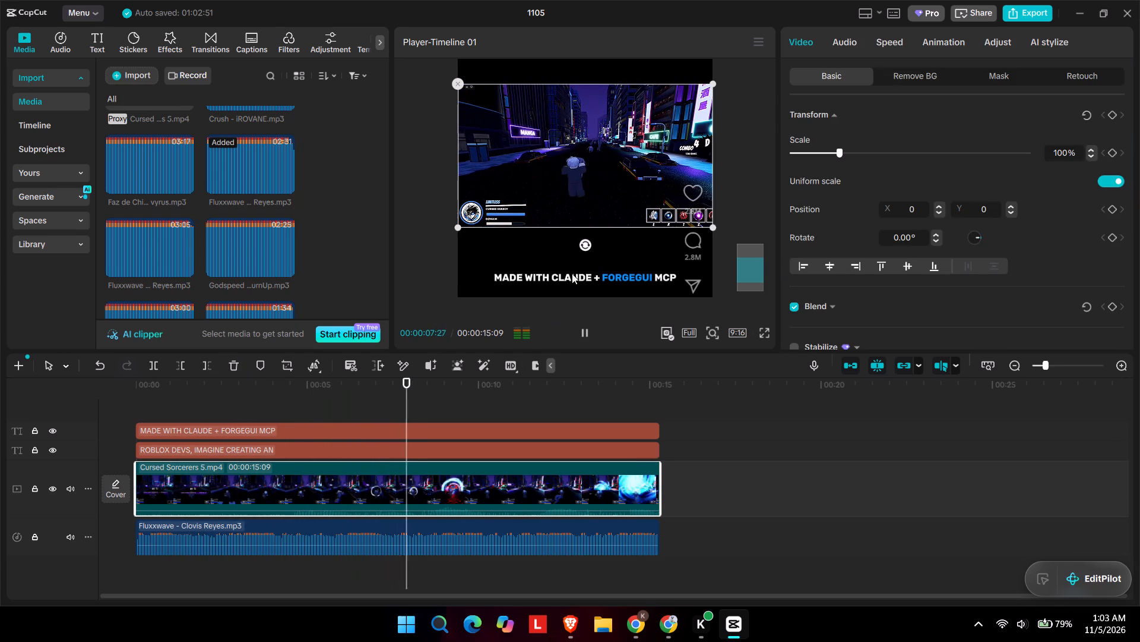
{"action": "scroll", "coordinate": [568, 278], "scroll_direction": "down", "scroll_amount": 2, "text": "ctrl"}
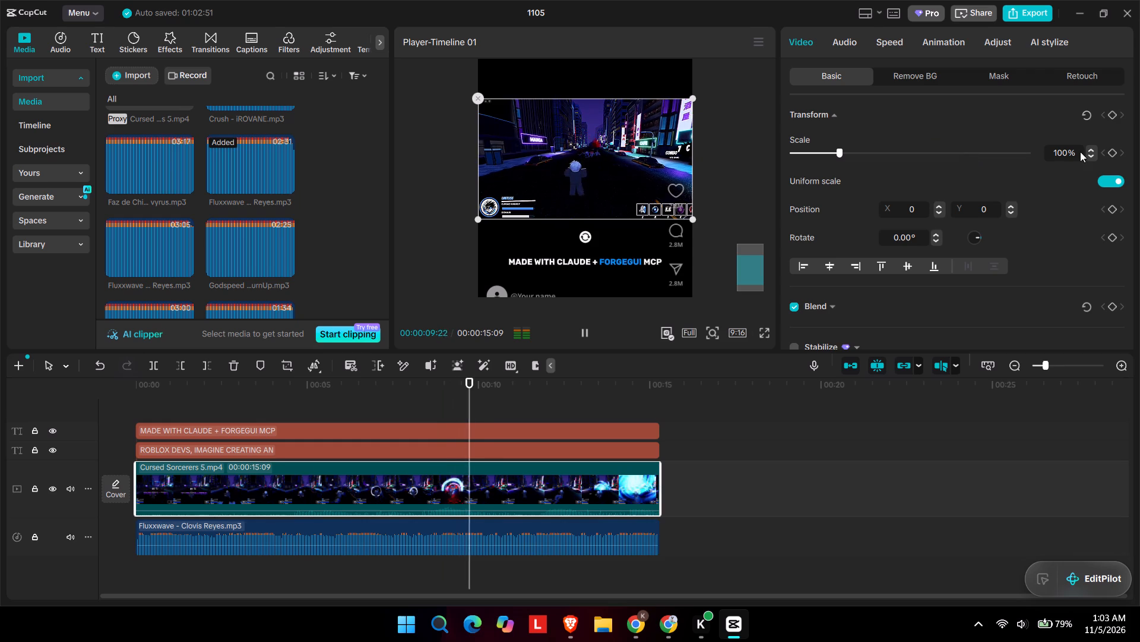
{"action": "triple_click", "coordinate": [1066, 153]}
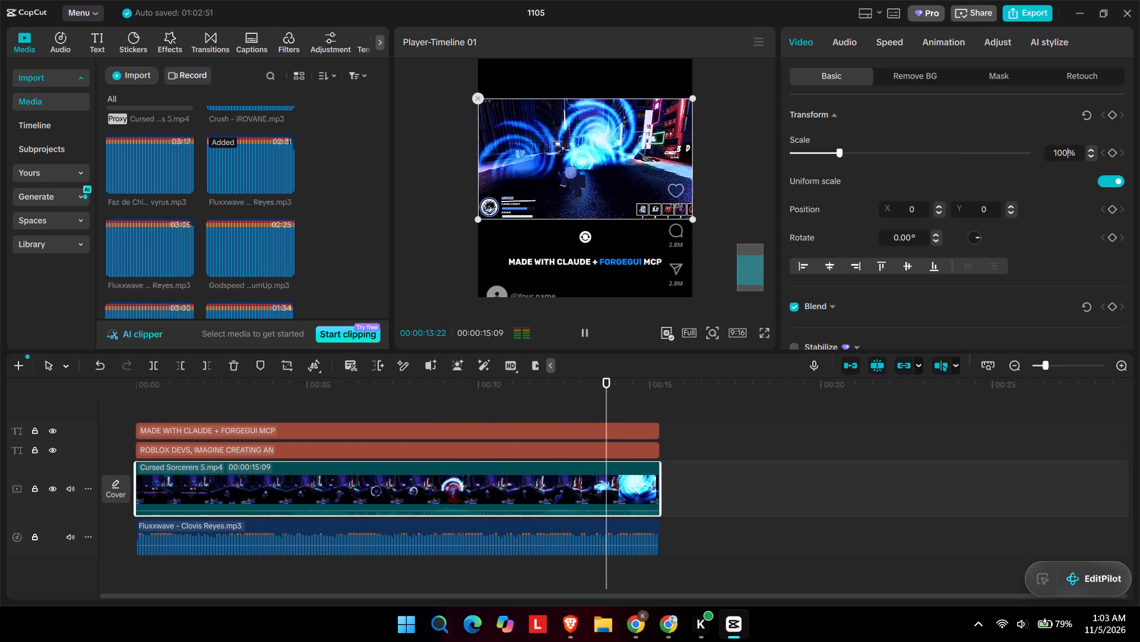
{"action": "key", "text": "BackSpace"}
{"action": "key", "text": "BackSpace"}
{"action": "key", "text": "Clear"}
{"action": "key", "text": "Insert"}
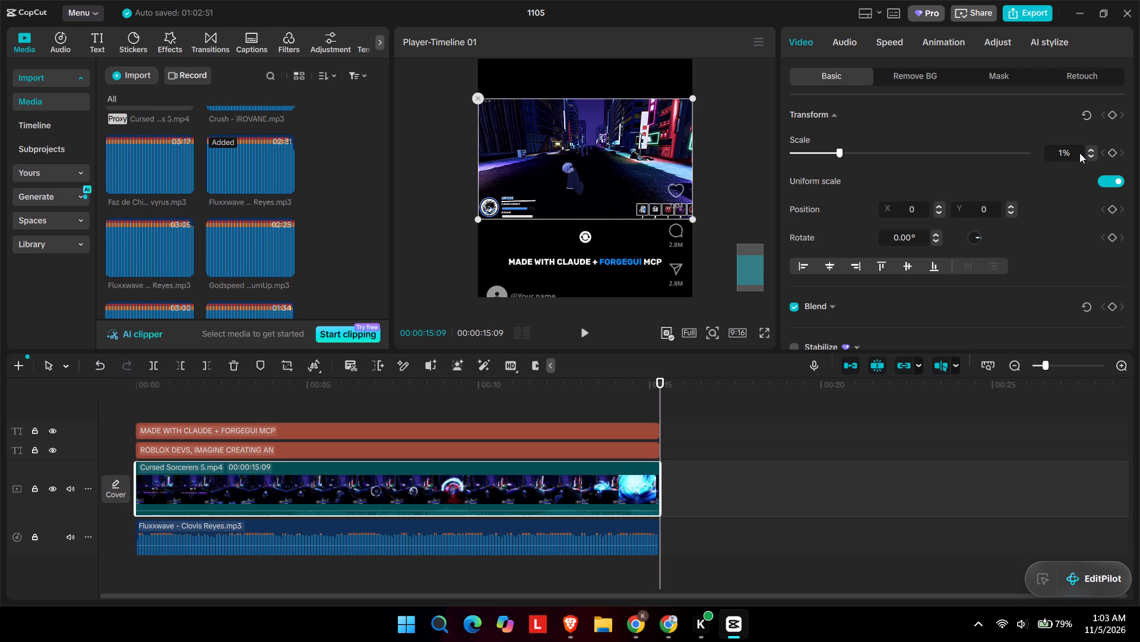
{"action": "type", "text": "50"}
{"action": "key", "text": "Return"}
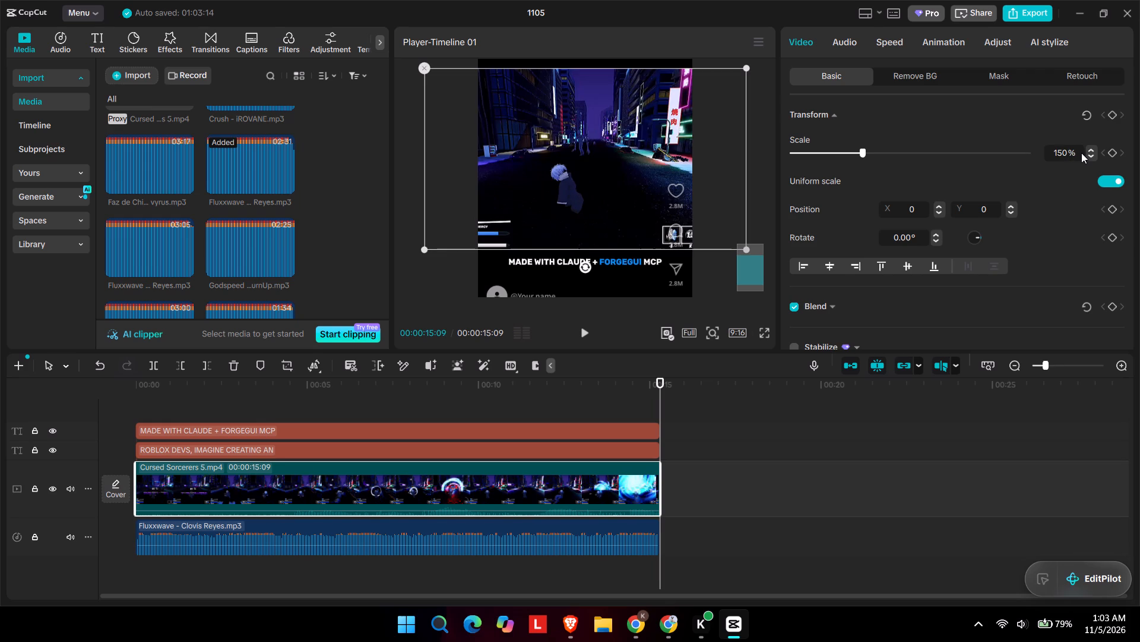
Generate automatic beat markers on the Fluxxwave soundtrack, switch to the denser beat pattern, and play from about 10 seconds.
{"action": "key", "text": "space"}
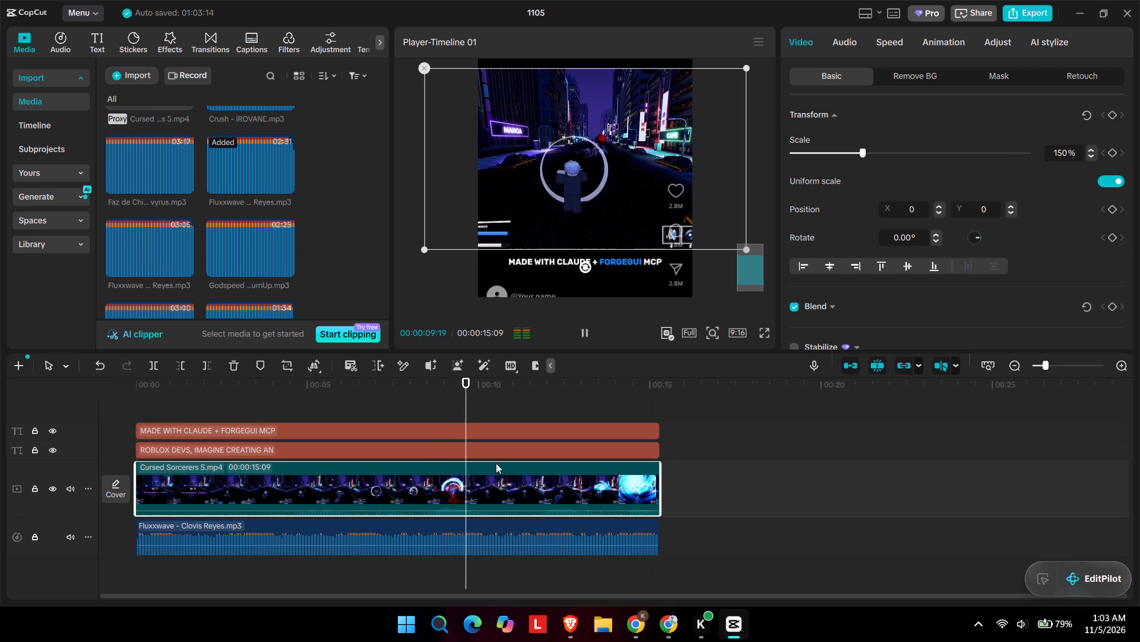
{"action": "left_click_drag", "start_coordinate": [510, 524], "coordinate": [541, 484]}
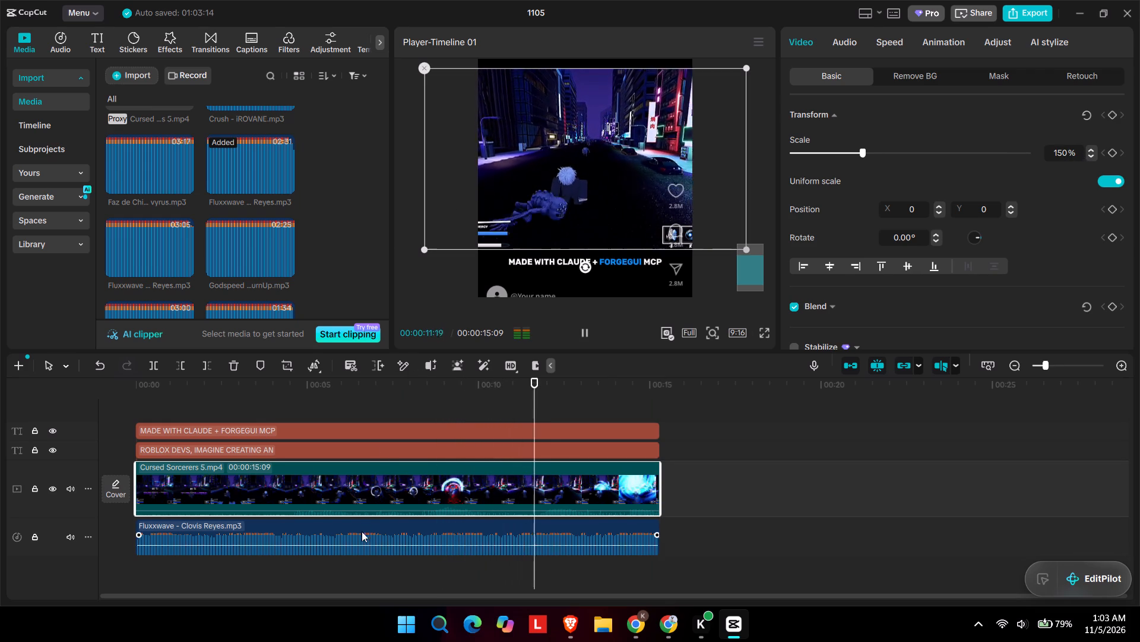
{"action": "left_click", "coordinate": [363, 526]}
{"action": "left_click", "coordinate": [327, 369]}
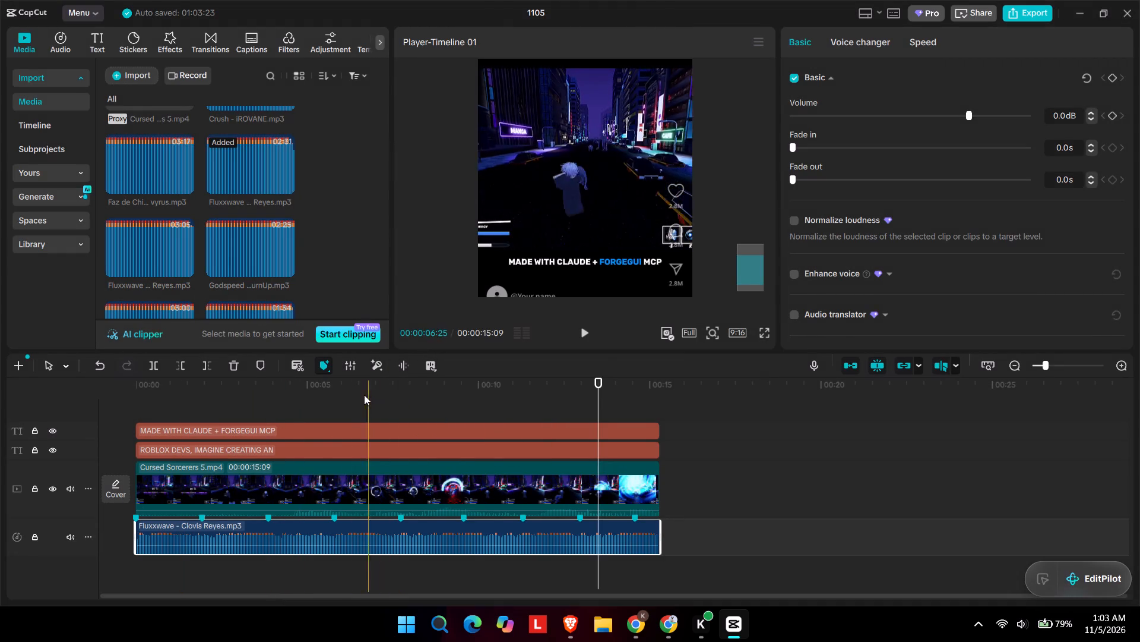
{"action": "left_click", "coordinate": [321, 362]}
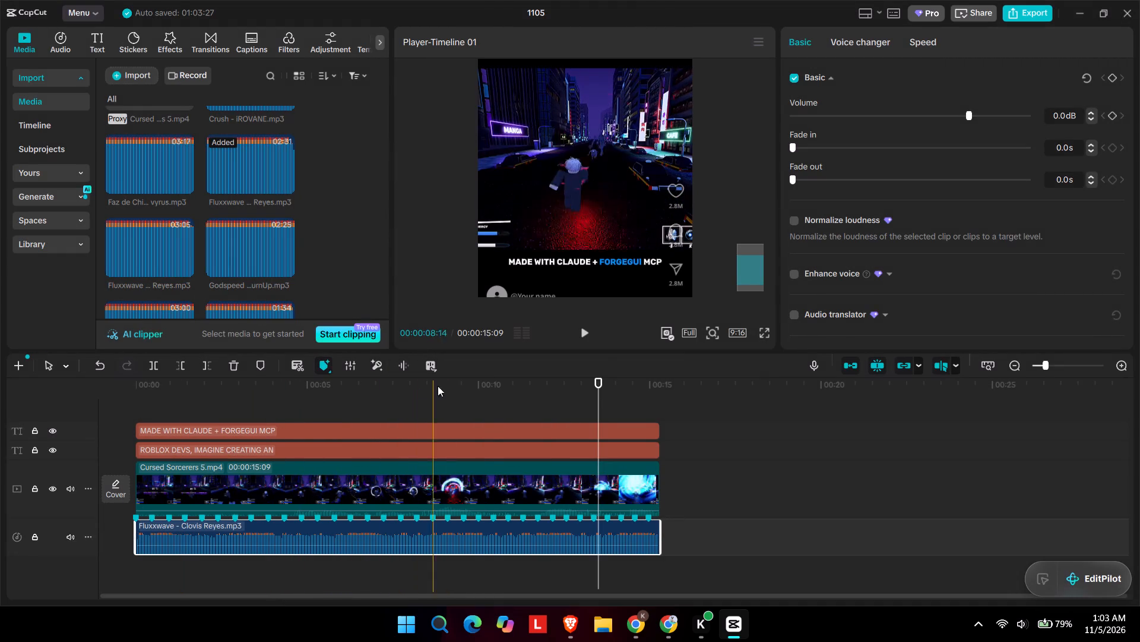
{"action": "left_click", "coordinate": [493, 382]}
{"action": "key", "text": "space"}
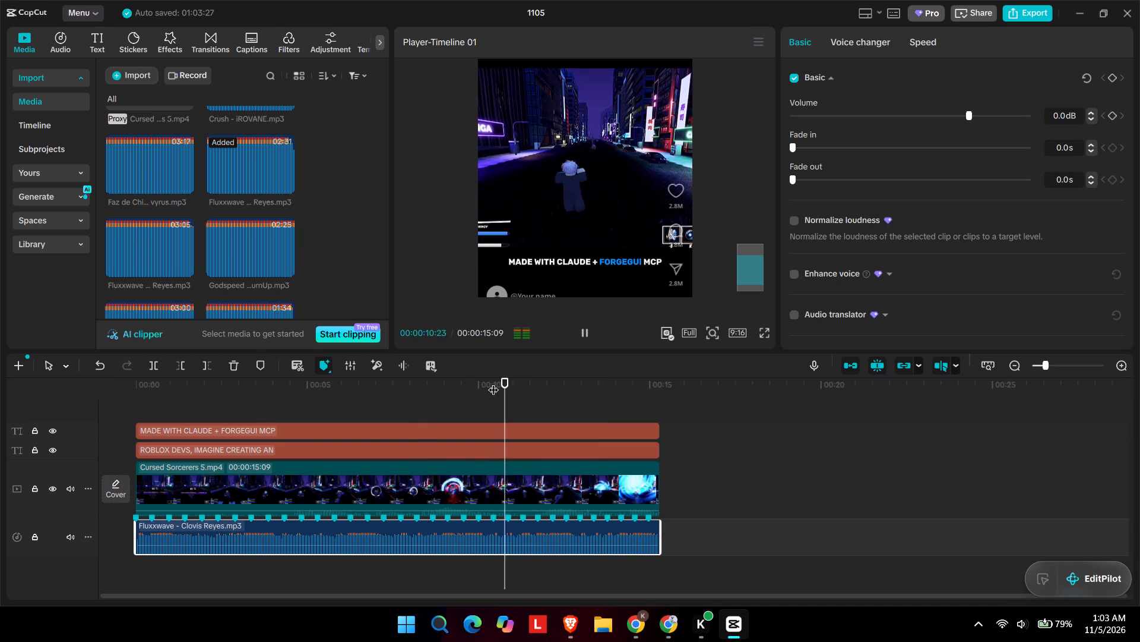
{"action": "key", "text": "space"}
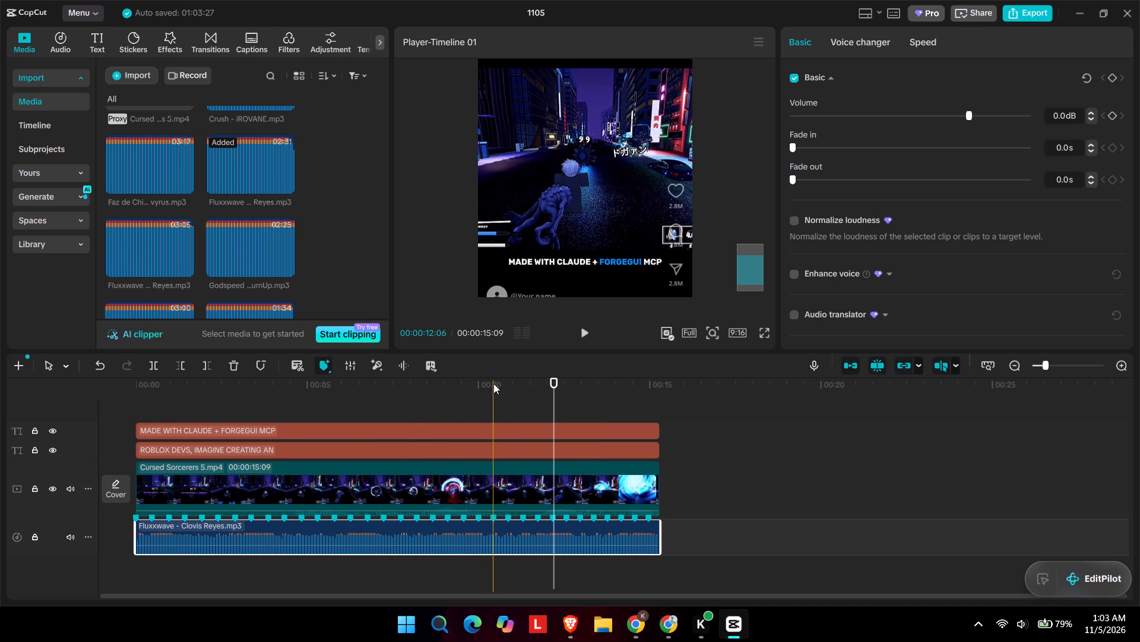
Undo the denser beat pattern and the automatic beat markers on the Fluxxwave - Clovis Reyes.mp3 soundtrack.
{"action": "scroll", "coordinate": [494, 385], "scroll_direction": "up", "scroll_amount": 15, "text": "ctrl"}
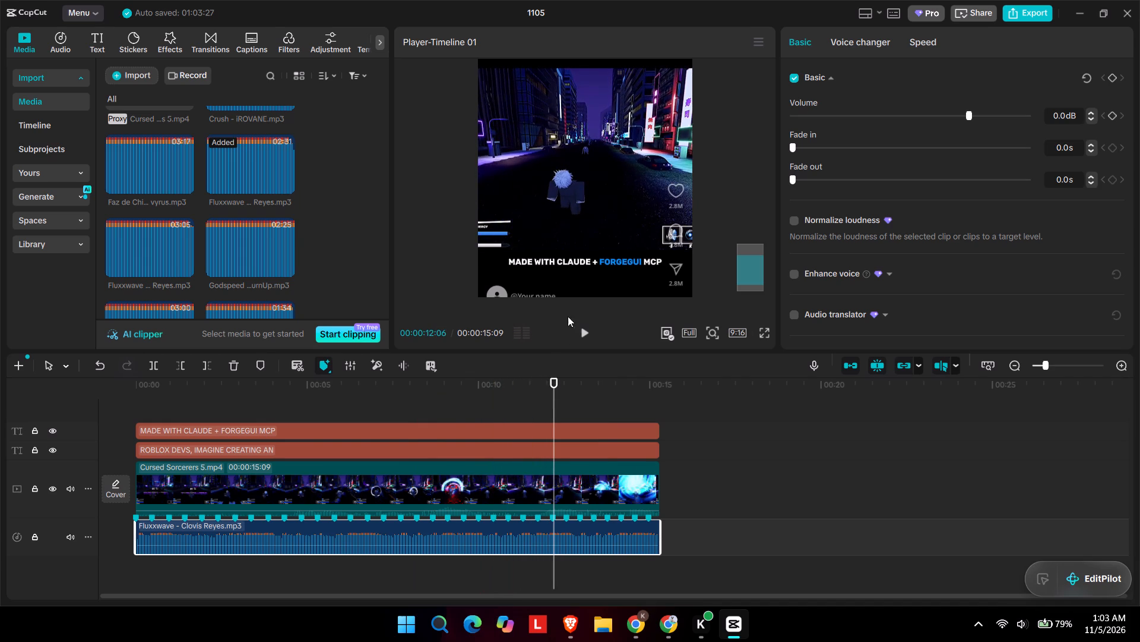
{"action": "scroll", "coordinate": [556, 514], "scroll_direction": "up", "scroll_amount": 13, "text": "ctrl"}
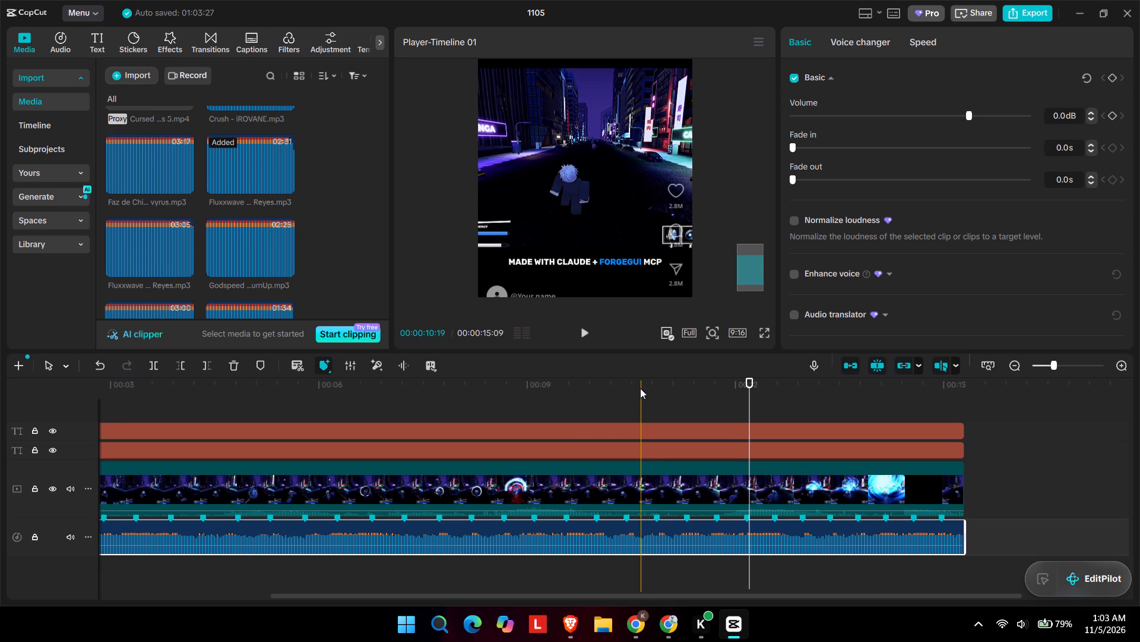
{"action": "key", "text": "ctrl+z"}
{"action": "key", "text": "ctrl+z"}
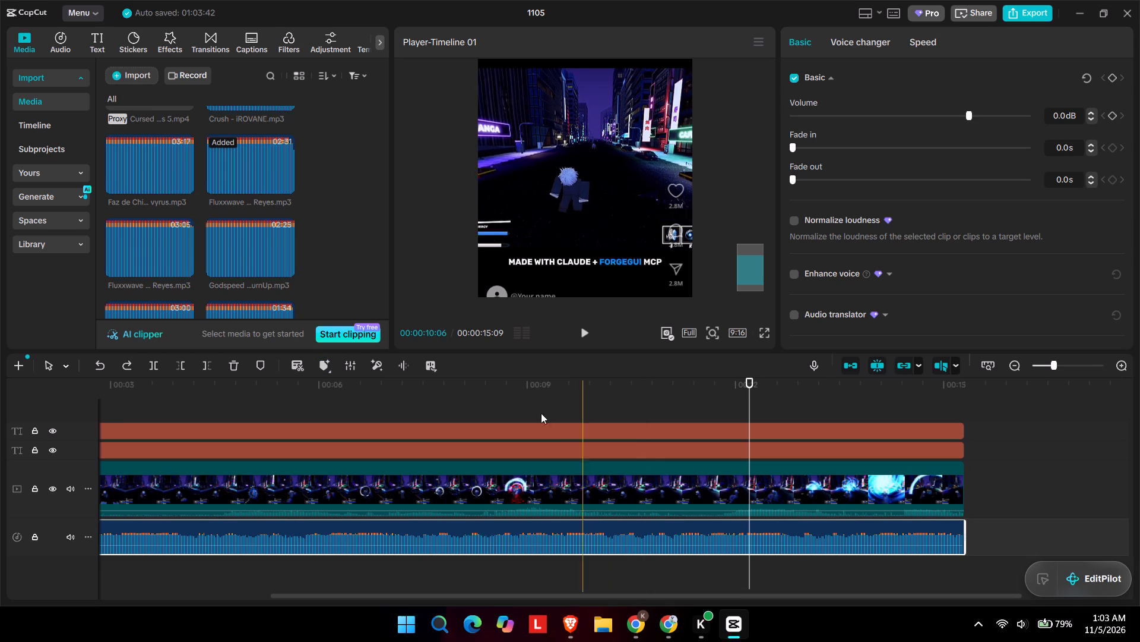
{"action": "left_click", "coordinate": [331, 405]}
{"action": "scroll", "coordinate": [331, 404], "scroll_direction": "down", "scroll_amount": 7, "text": "ctrl"}
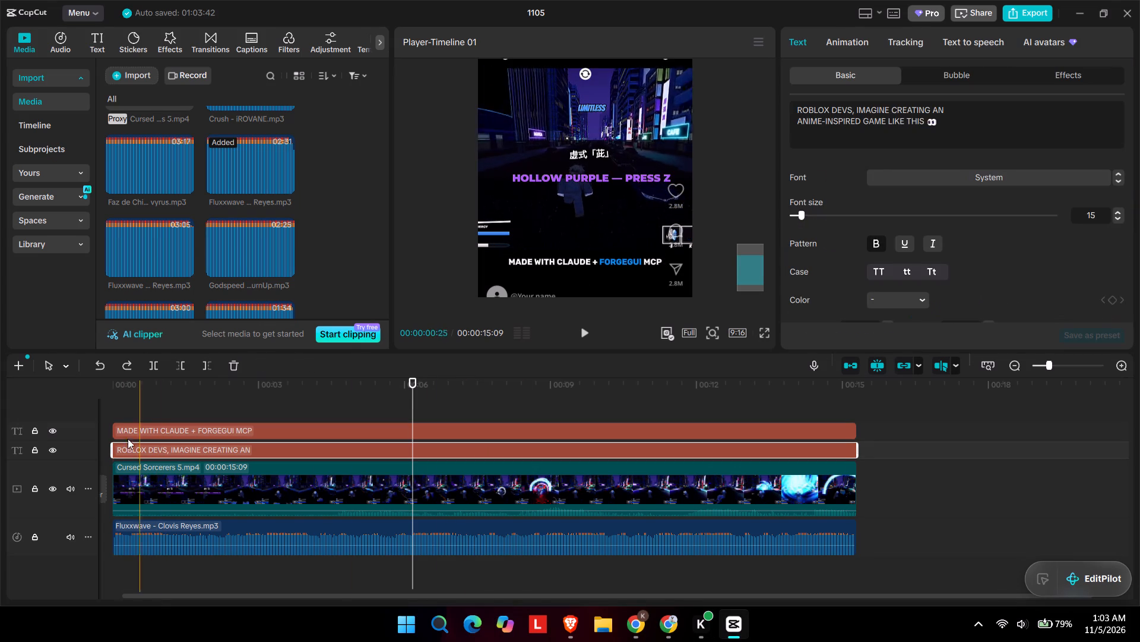
Replace the Roblox devs caption's text with "WHAT IF YOUR NEXT ROBLOX PROJECT LOOKED LIKE THIS? 💀", breaking the line after ROBLOX.
{"action": "left_click_drag", "start_coordinate": [955, 123], "coordinate": [831, 92]}
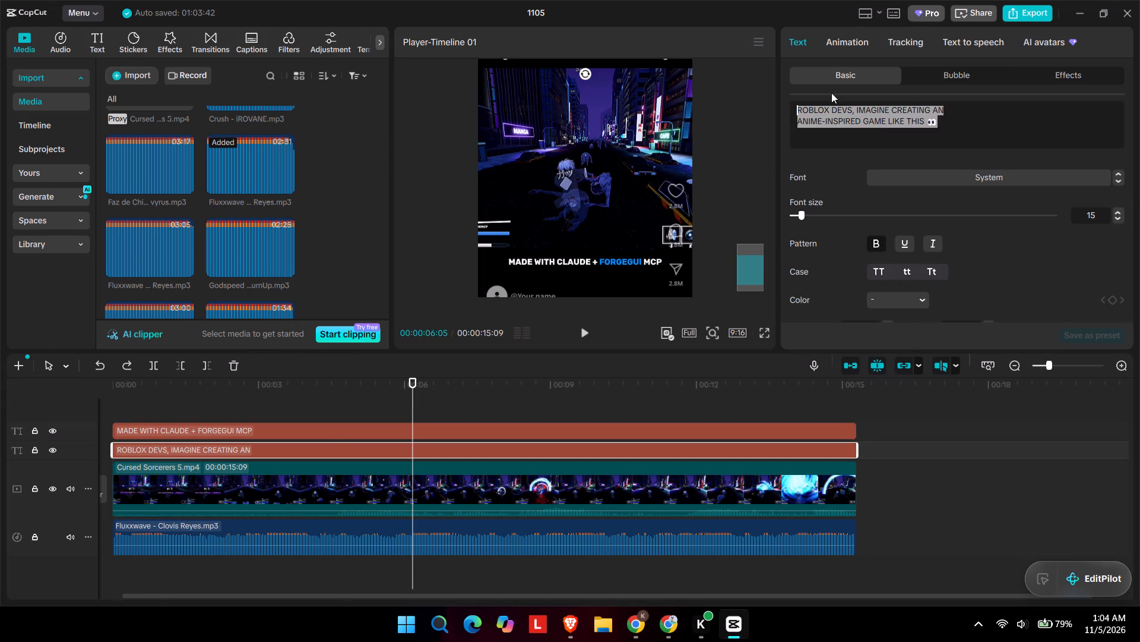
{"action": "key", "text": "ctrl+v"}
{"action": "left_click_drag", "start_coordinate": [949, 127], "coordinate": [791, 128]}
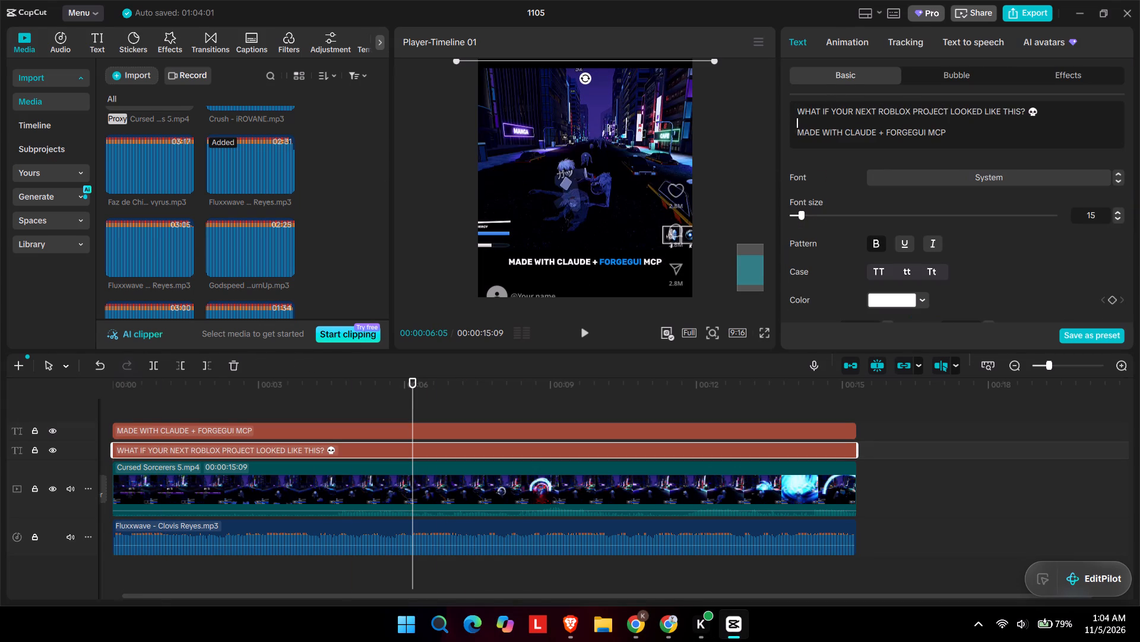
{"action": "left_click_drag", "start_coordinate": [791, 128], "coordinate": [812, 128]}
{"action": "left_click_drag", "start_coordinate": [968, 136], "coordinate": [791, 118]}
{"action": "key", "text": "BackSpace"}
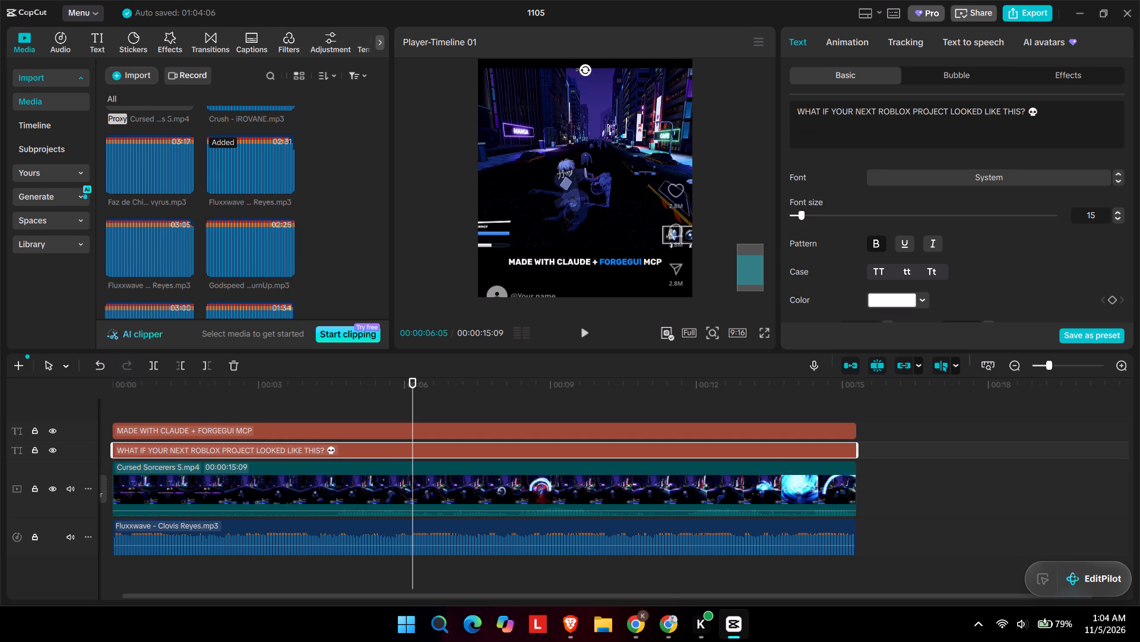
{"action": "scroll", "coordinate": [722, 171], "scroll_direction": "up", "scroll_amount": 2}
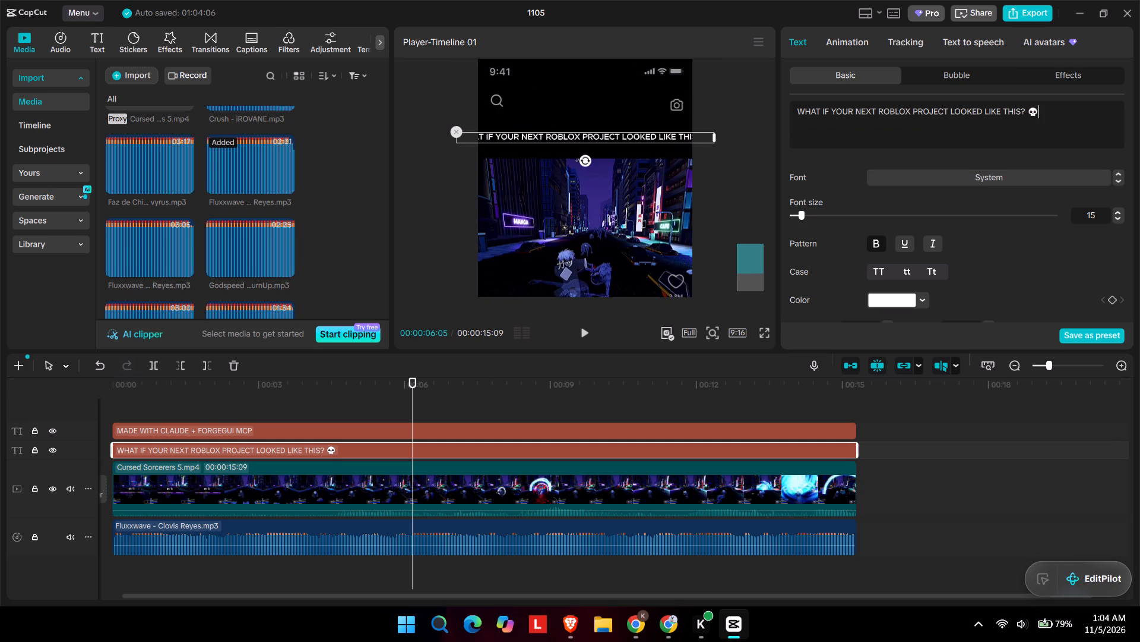
{"action": "left_click", "coordinate": [914, 115]}
{"action": "key", "text": "BackSpace"}
{"action": "key", "text": "Return"}
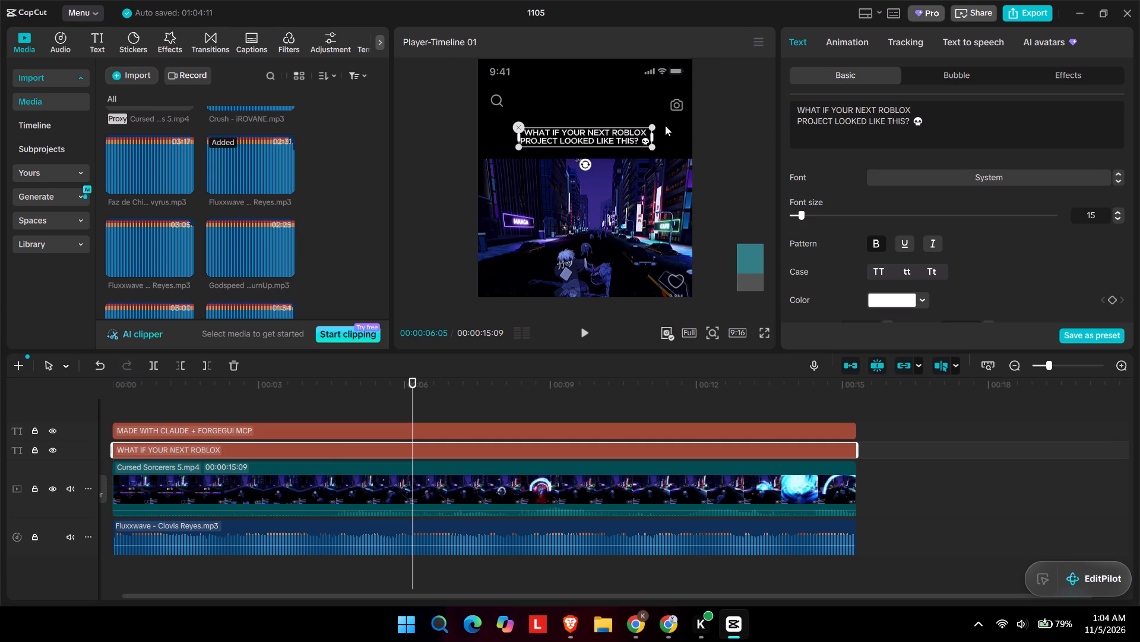
Enlarge the two-line Roblox project caption slightly in the preview, to a scale of about 48%.
{"action": "left_click_drag", "start_coordinate": [651, 130], "coordinate": [661, 127]}
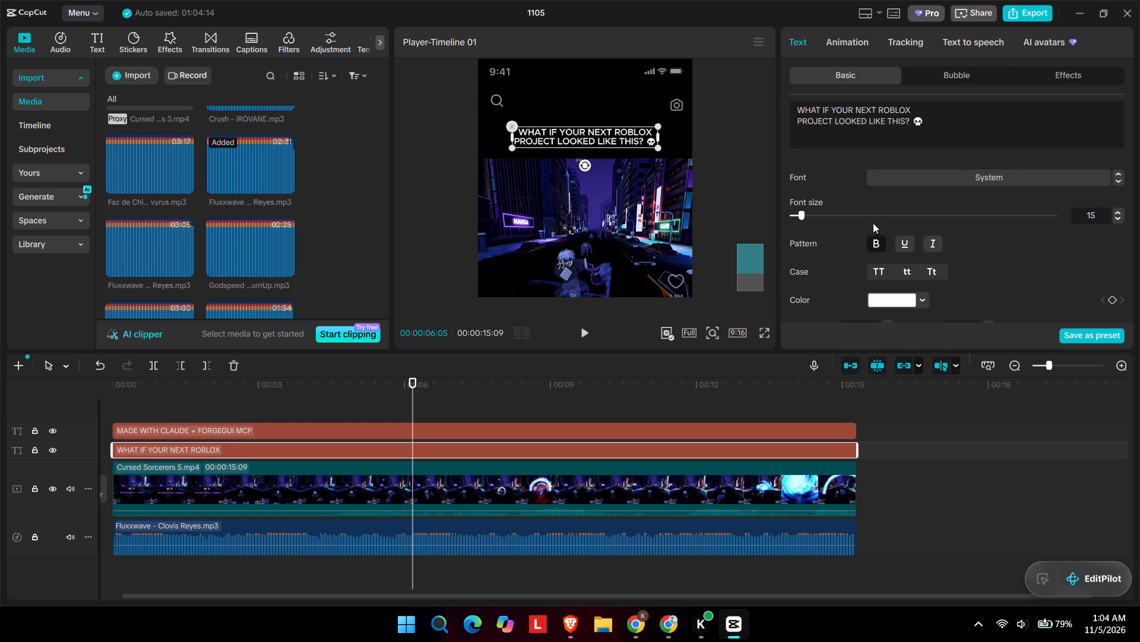
Color the word PROJECT yellow in the upper caption, using the yellow preset swatch.
{"action": "scroll", "coordinate": [598, 148], "scroll_direction": "up", "scroll_amount": 5, "text": "ctrl"}
{"action": "scroll", "coordinate": [599, 148], "scroll_direction": "up", "scroll_amount": 1}
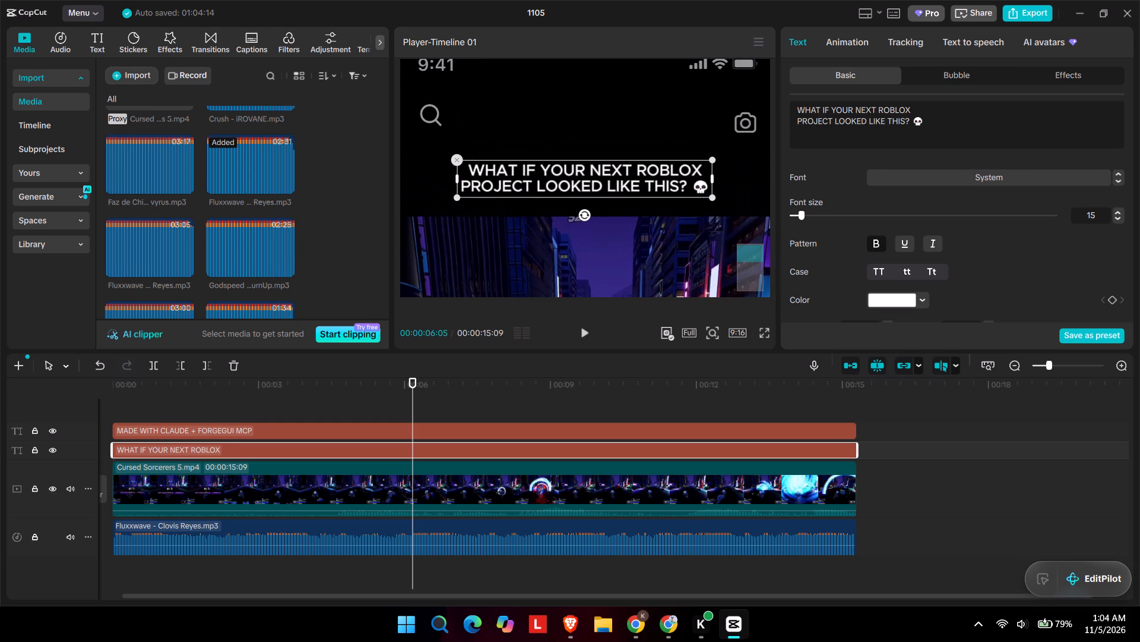
{"action": "double_click", "coordinate": [818, 122]}
{"action": "scroll", "coordinate": [955, 221], "scroll_direction": "up", "scroll_amount": 1}
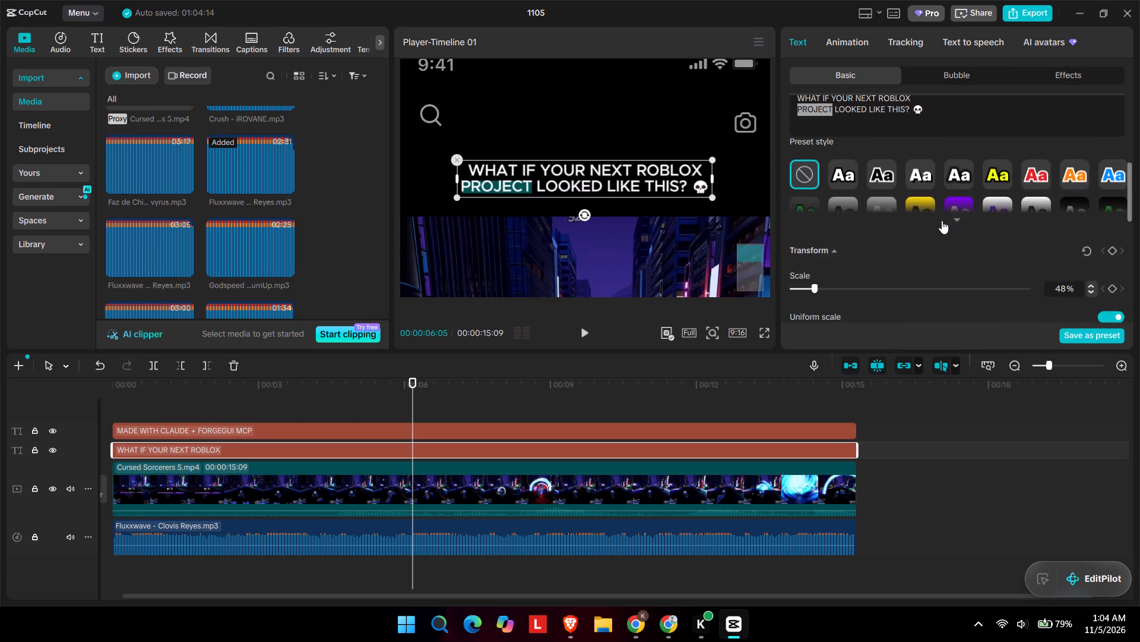
{"action": "scroll", "coordinate": [942, 221], "scroll_direction": "up", "scroll_amount": 1}
{"action": "left_click", "coordinate": [917, 202]}
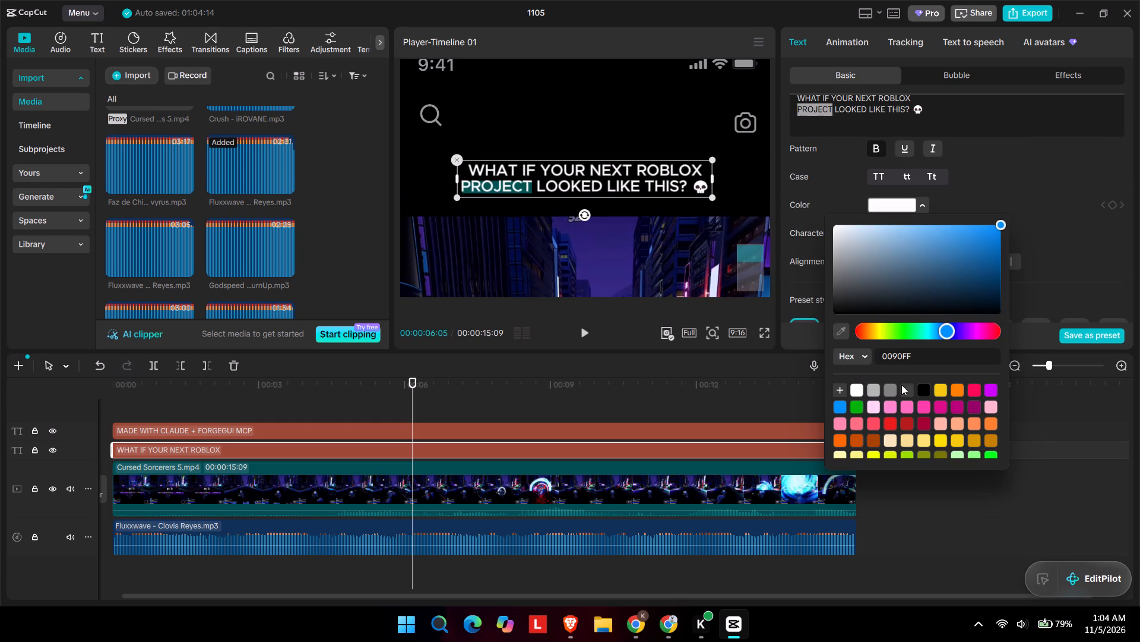
{"action": "left_click", "coordinate": [941, 388]}
Colour the word ROBLOX in the upper caption the same yellow, F4C70F.
{"action": "scroll", "coordinate": [970, 206], "scroll_direction": "up", "scroll_amount": 1}
{"action": "double_click", "coordinate": [904, 100]}
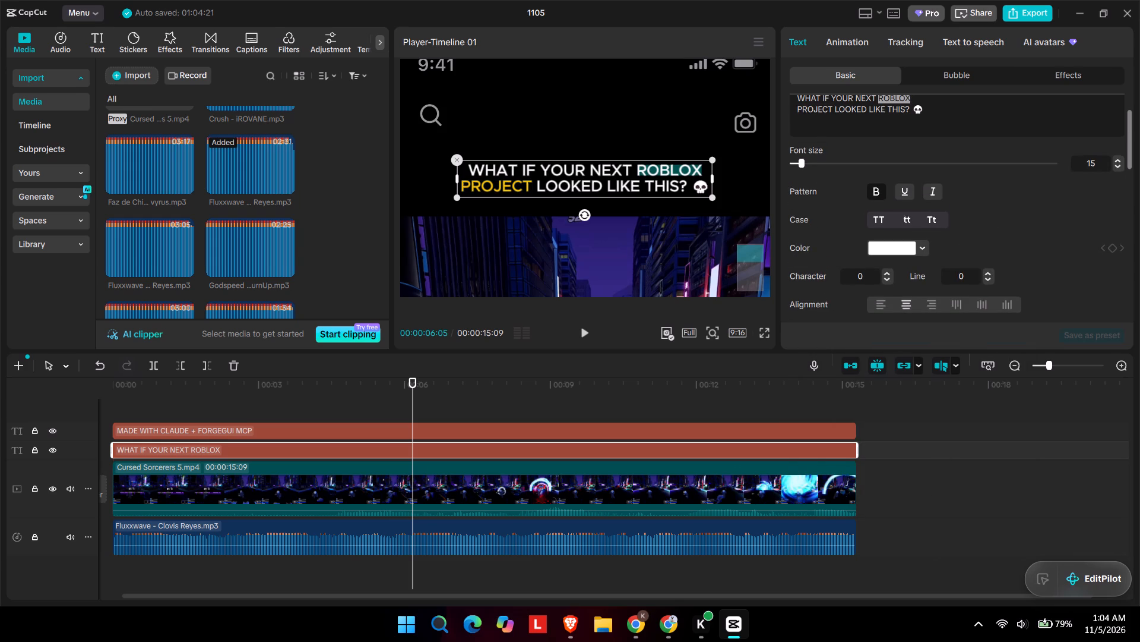
{"action": "left_click", "coordinate": [919, 253]}
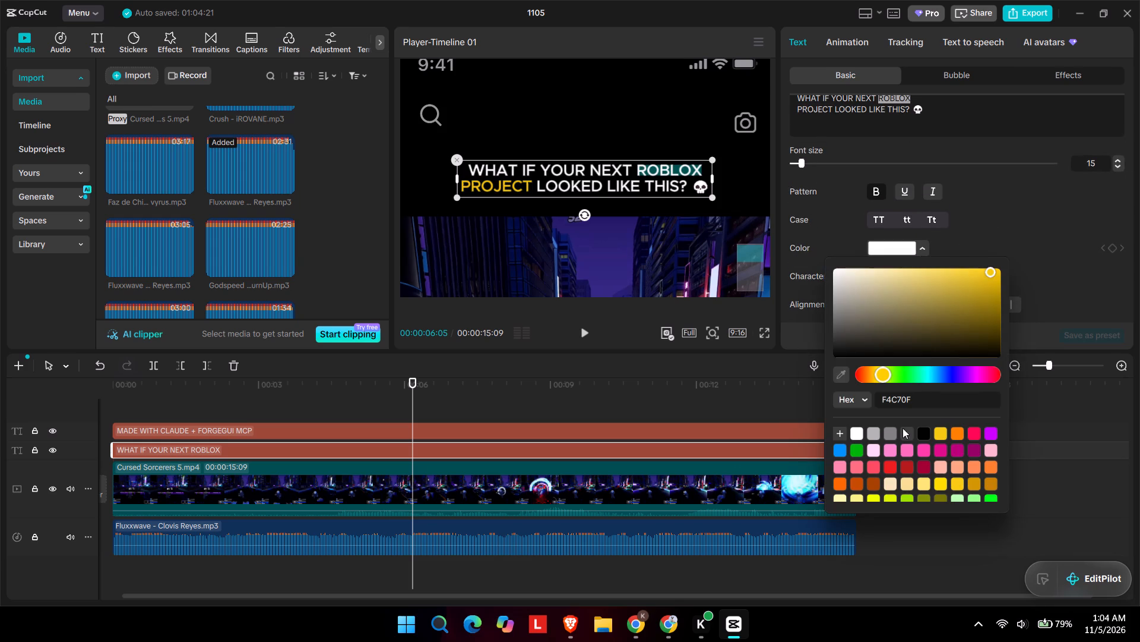
{"action": "left_click", "coordinate": [955, 430]}
{"action": "left_click", "coordinate": [948, 435]}
{"action": "left_click", "coordinate": [948, 435]}
{"action": "left_click", "coordinate": [942, 436]}
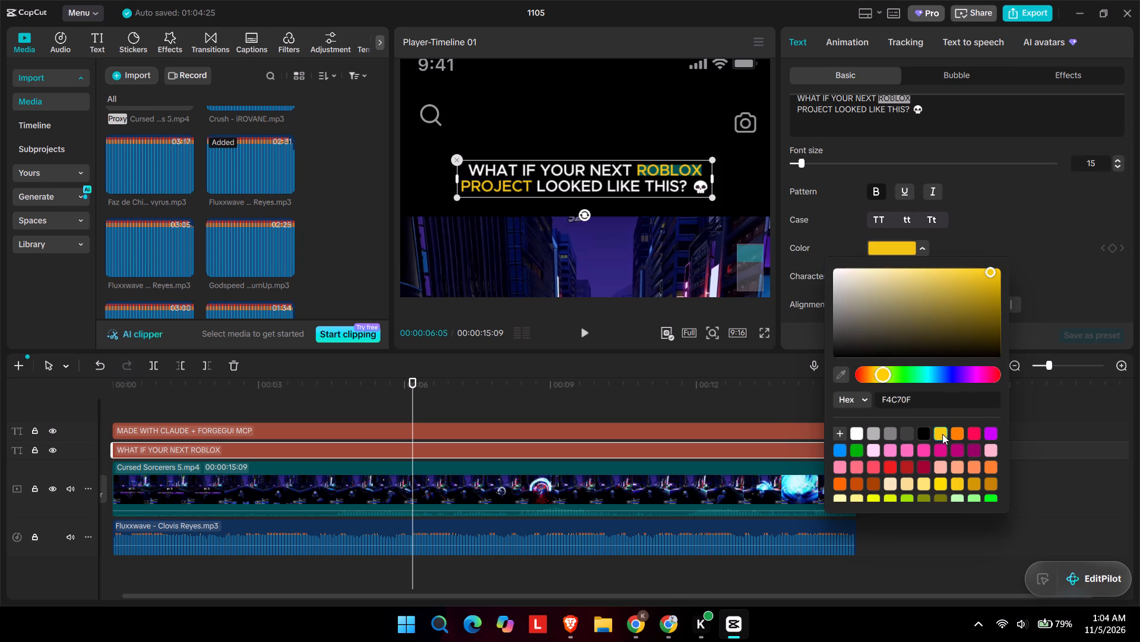
{"action": "left_click", "coordinate": [976, 110]}
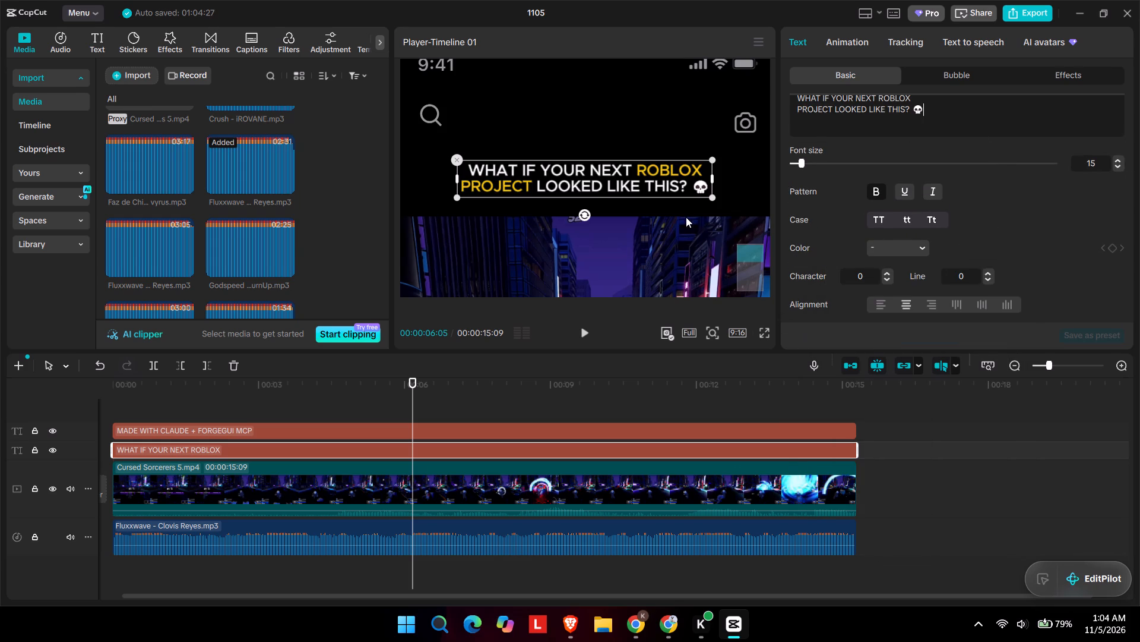
Set the upper caption's font to Rubik-Bold and enlarge the caption slightly.
{"action": "scroll", "coordinate": [684, 212], "scroll_direction": "up", "scroll_amount": 1}
{"action": "scroll", "coordinate": [833, 189], "scroll_direction": "up", "scroll_amount": 1}
{"action": "scroll", "coordinate": [901, 141], "scroll_direction": "up", "scroll_amount": 1}
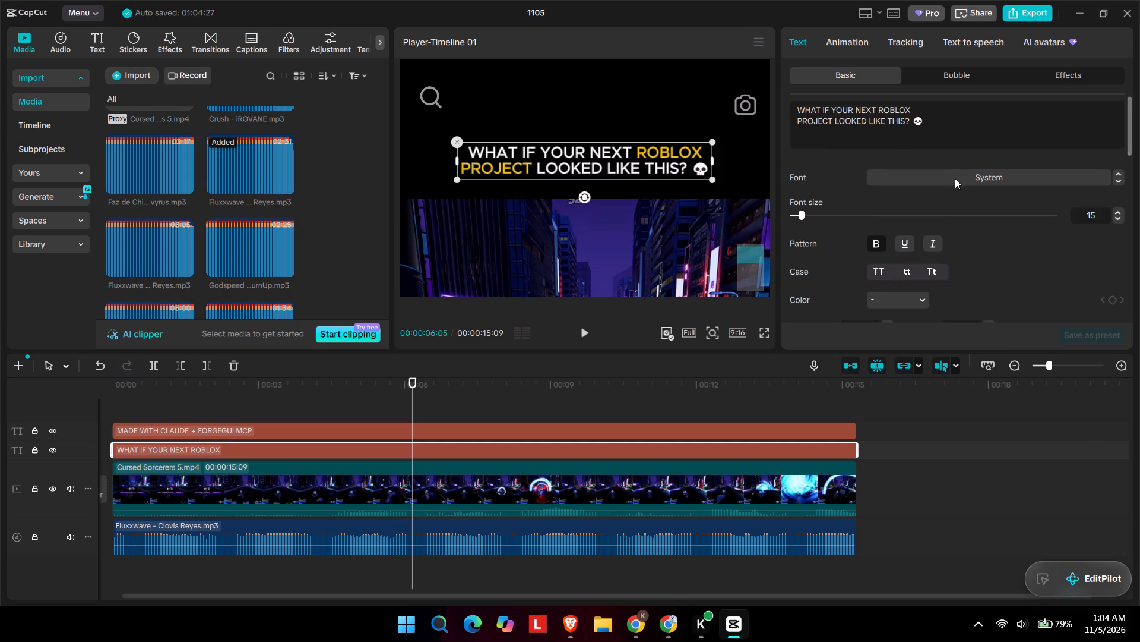
{"action": "left_click", "coordinate": [955, 178]}
{"action": "left_click", "coordinate": [921, 166]}
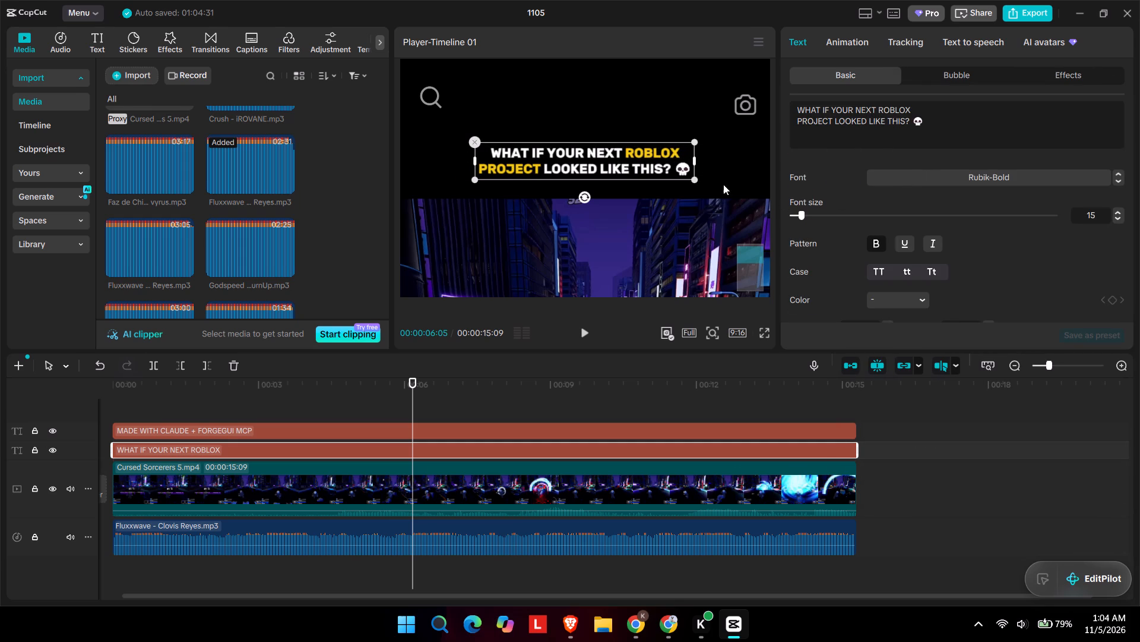
{"action": "left_click_drag", "start_coordinate": [692, 137], "coordinate": [710, 136]}
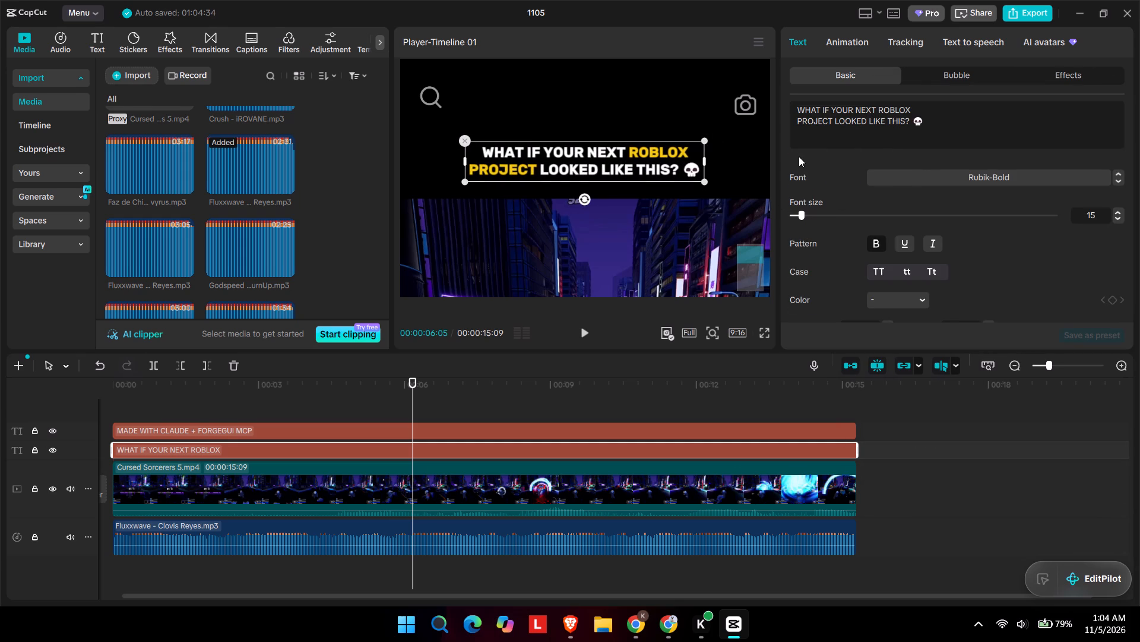
Play the captioned edit full screen from about 6 seconds to check the caption layout and soundtrack.
{"action": "left_click", "coordinate": [767, 338]}
{"action": "key", "text": "space"}
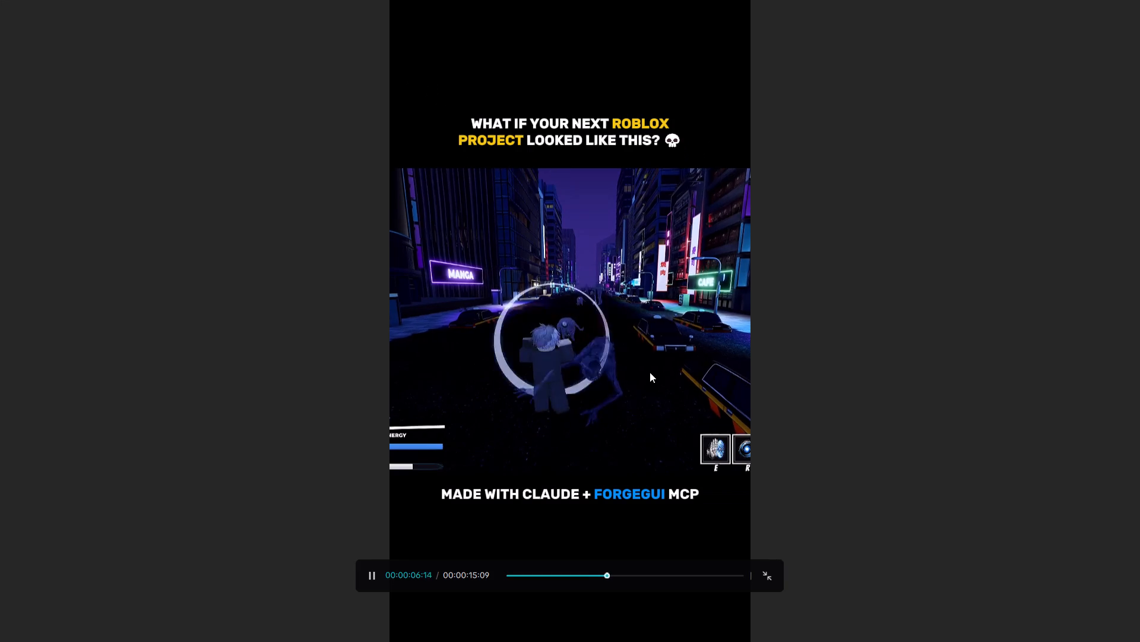
{"action": "key", "text": "space"}
{"action": "key", "text": "space"}
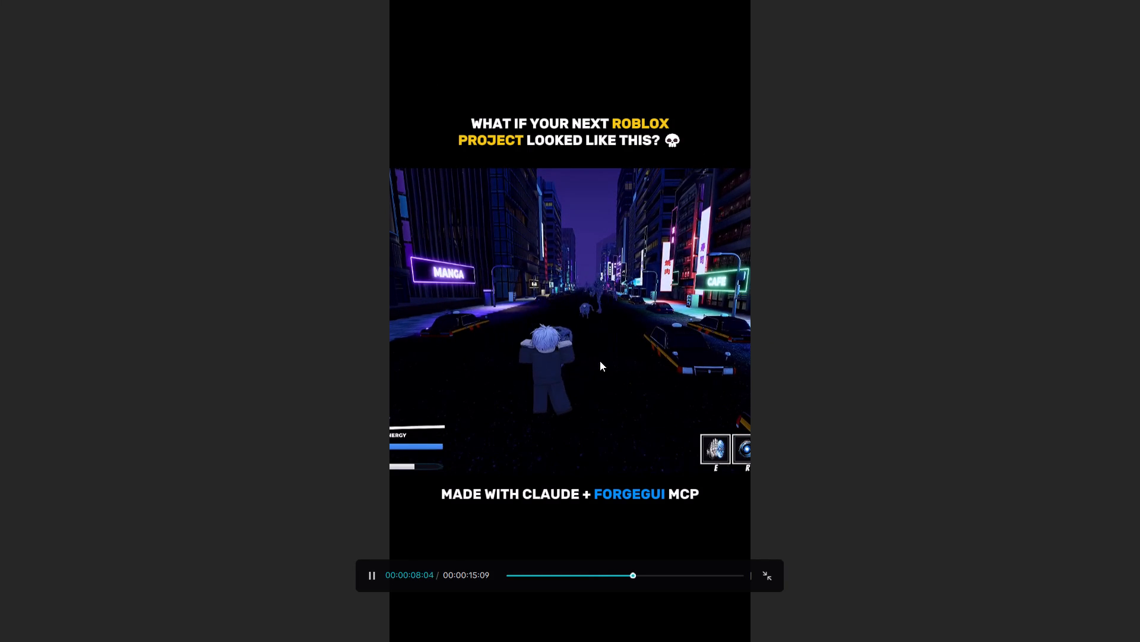
{"action": "left_click", "coordinate": [772, 579]}
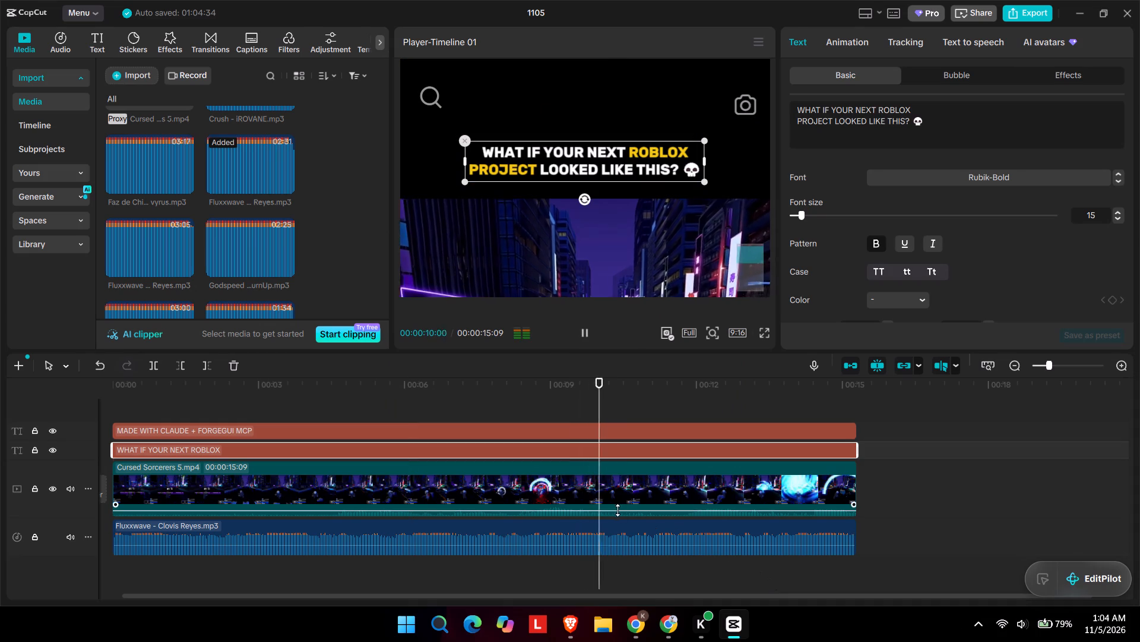
{"action": "left_click", "coordinate": [607, 520]}
{"action": "key", "text": "space"}
Place the 03:05 Fluxxwave (Super Slowed) - Clovis Reyes.mp3 on the audio track beyond the edit's end and audition it.
{"action": "left_click_drag", "start_coordinate": [135, 253], "coordinate": [187, 260]}
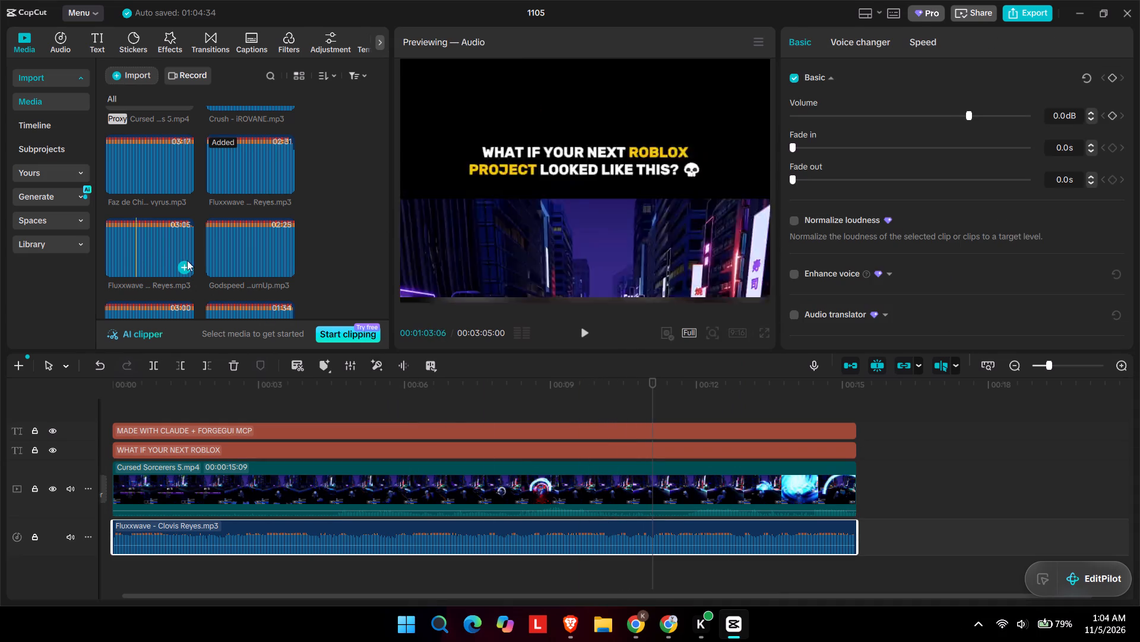
{"action": "left_click_drag", "start_coordinate": [187, 260], "coordinate": [882, 540]}
{"action": "left_click", "coordinate": [883, 489]}
{"action": "key", "text": "space"}
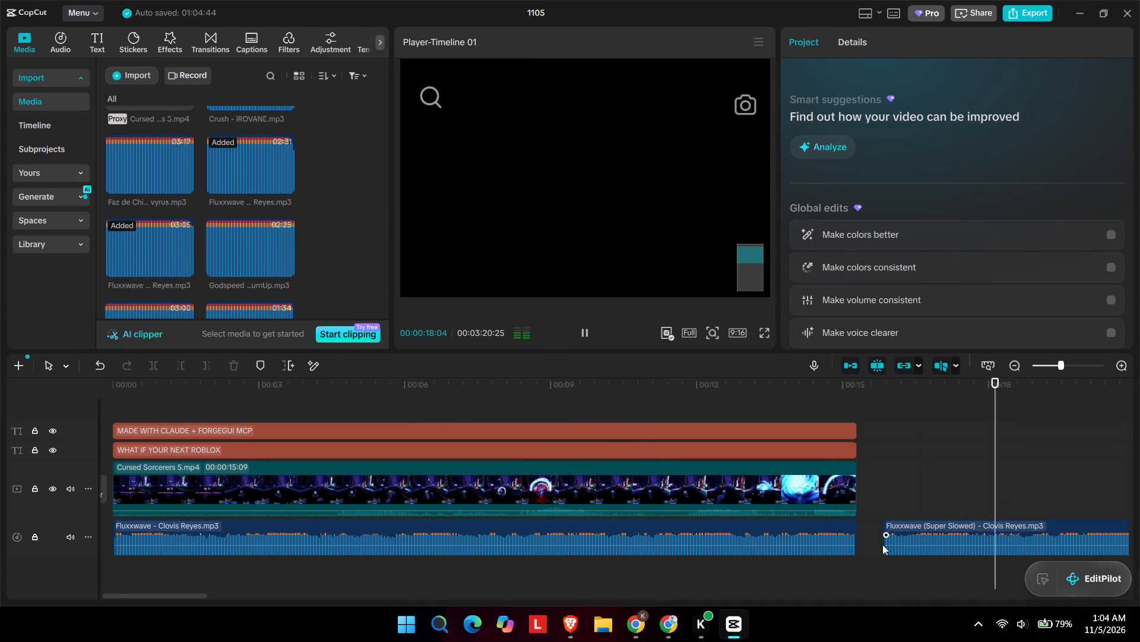
Replace the original Fluxxwave track by deleting it, move Fluxxwave (Super Slowed) to the timeline start, and play a short stretch.
{"action": "left_click_drag", "start_coordinate": [759, 526], "coordinate": [1139, 445]}
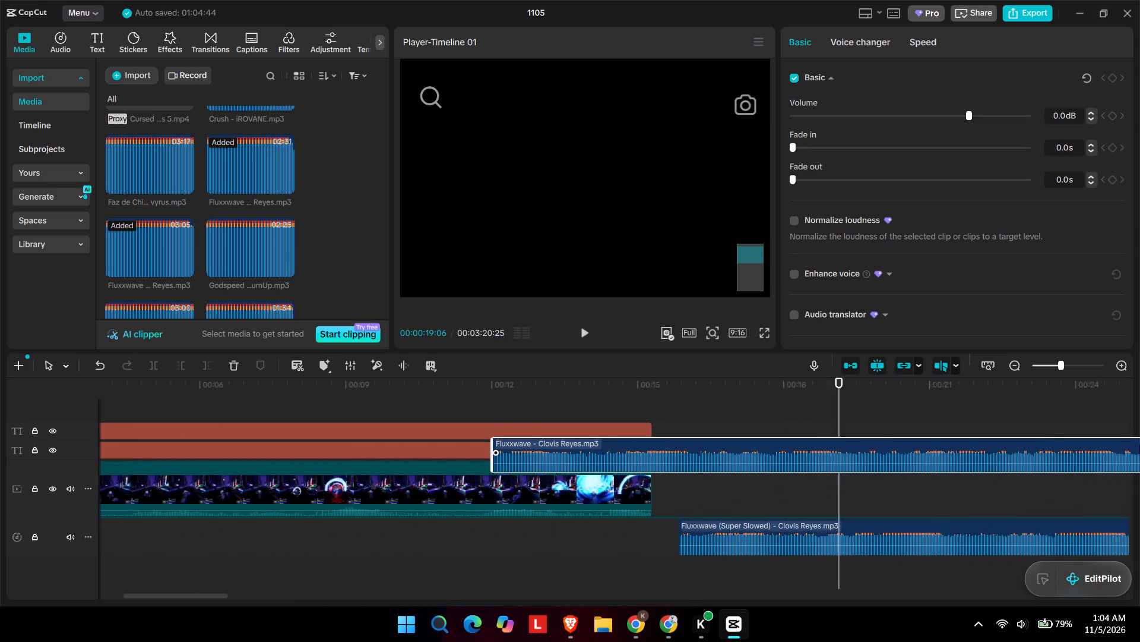
{"action": "left_click_drag", "start_coordinate": [1139, 445], "coordinate": [1139, 446]}
{"action": "key", "text": "Delete"}
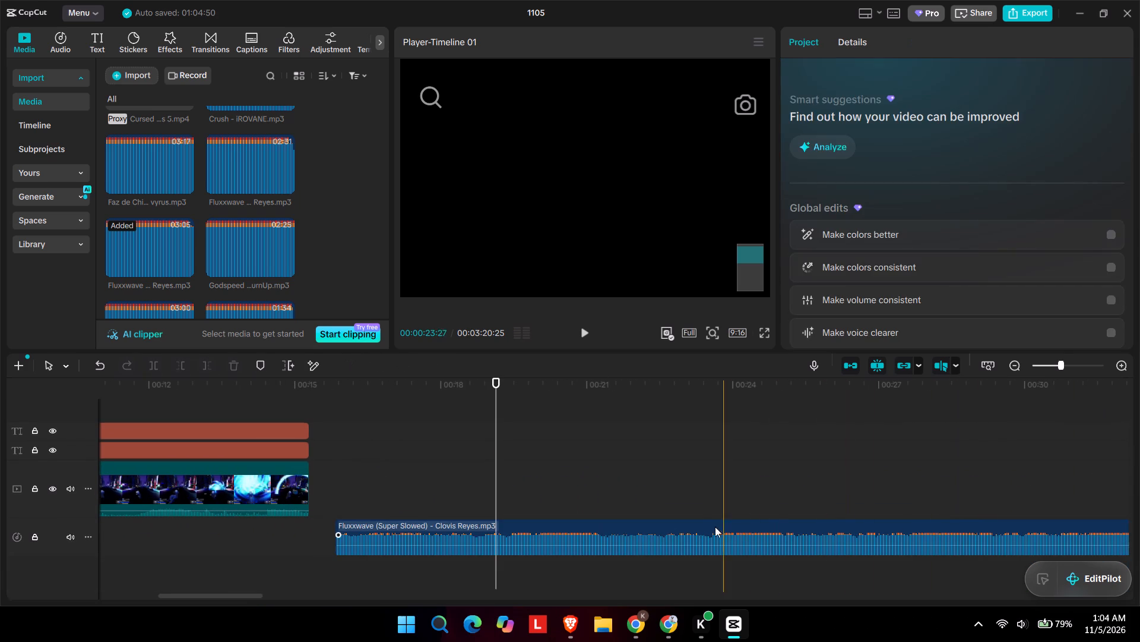
{"action": "left_click_drag", "start_coordinate": [692, 518], "coordinate": [587, 534]}
{"action": "left_click_drag", "start_coordinate": [587, 534], "coordinate": [340, 524]}
{"action": "scroll", "coordinate": [325, 510], "scroll_direction": "right", "scroll_amount": 9}
{"action": "left_click", "coordinate": [691, 438]}
{"action": "key", "text": "space"}
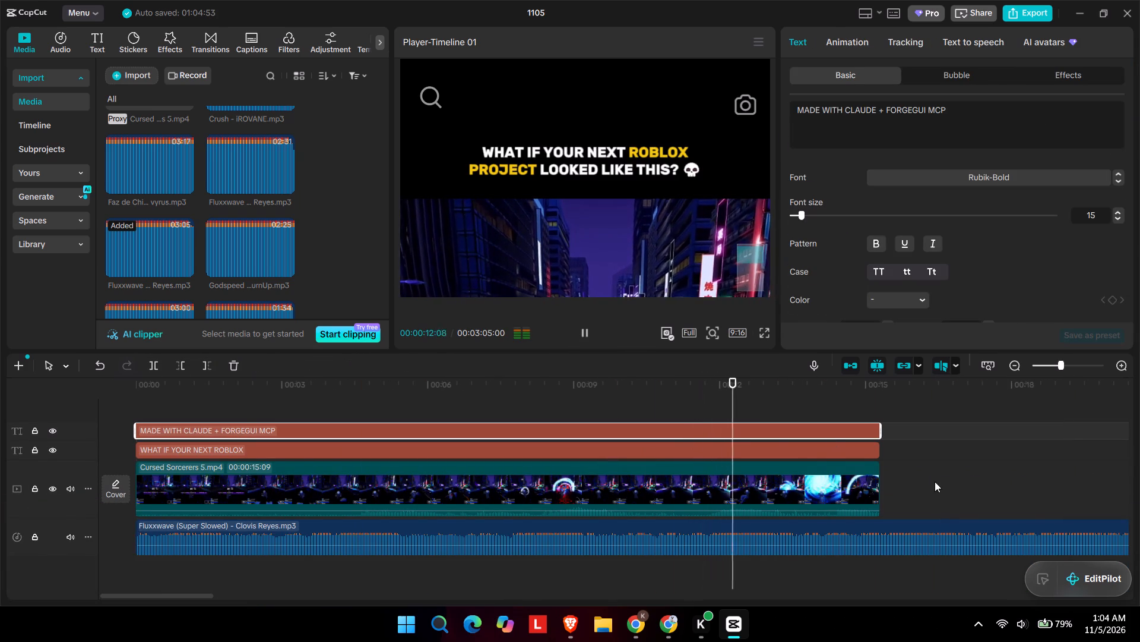
Split the Fluxxwave (Super Slowed) audio at the end of the Cursed Sorcerers 5 clip and delete the excess.
{"action": "left_click", "coordinate": [884, 471]}
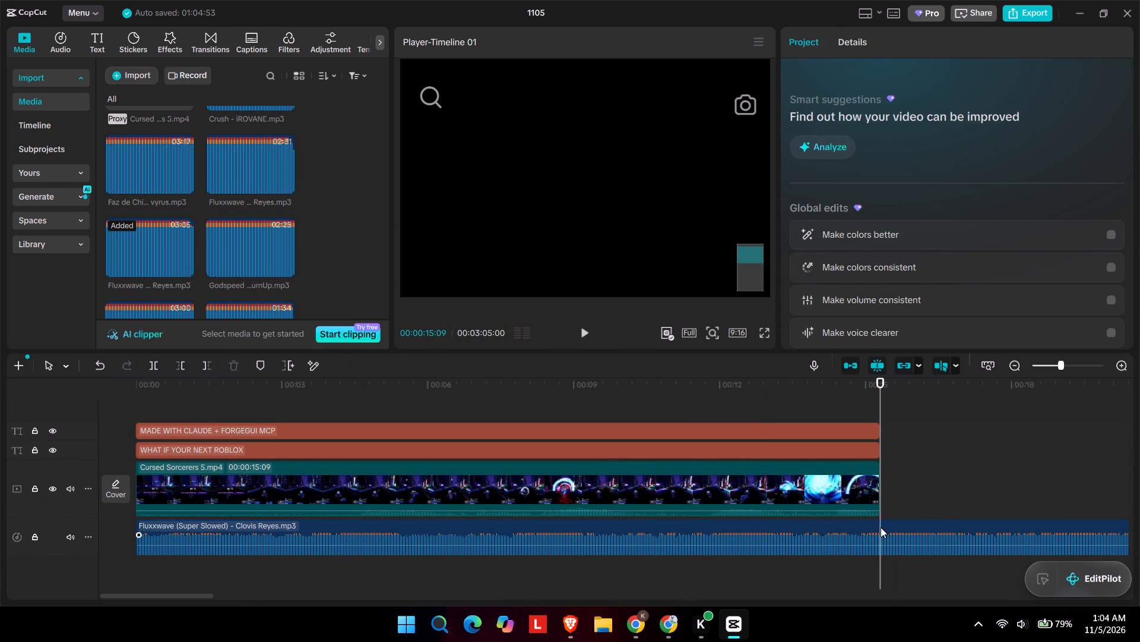
{"action": "left_click", "coordinate": [881, 527]}
{"action": "key", "text": "ctrl+b"}
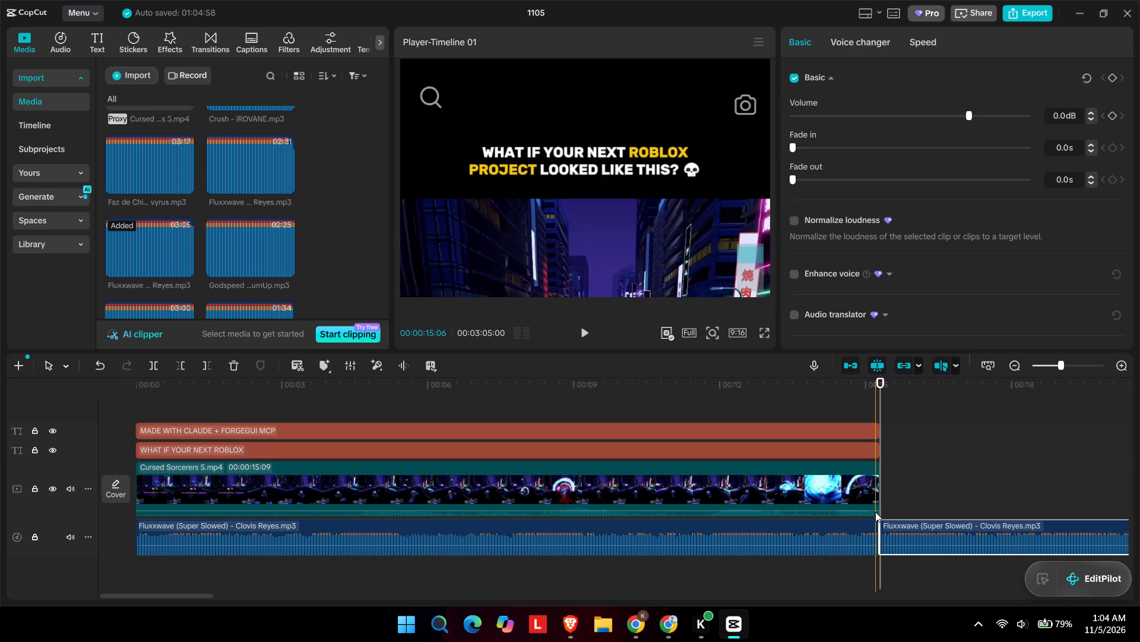
{"action": "key", "text": "Delete"}
Play the edit from about 8 seconds to the end to check the slowed soundtrack against the footage.
{"action": "left_click", "coordinate": [540, 395]}
{"action": "key", "text": "space"}
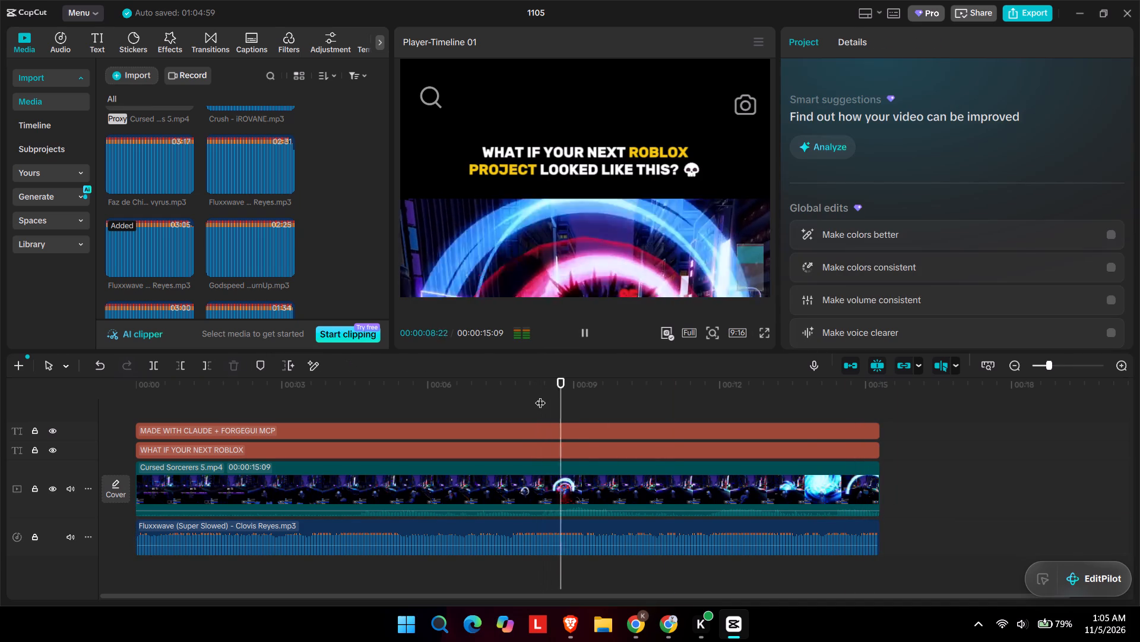
{"action": "scroll", "coordinate": [588, 247], "scroll_direction": "down", "scroll_amount": 2}
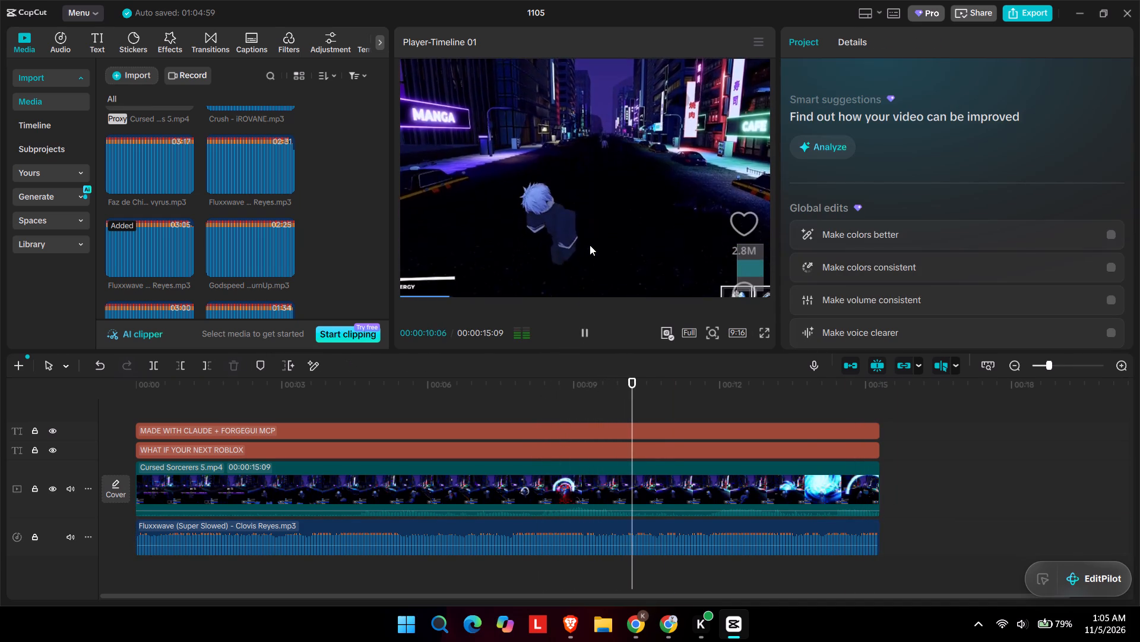
{"action": "double_click", "coordinate": [594, 262]}
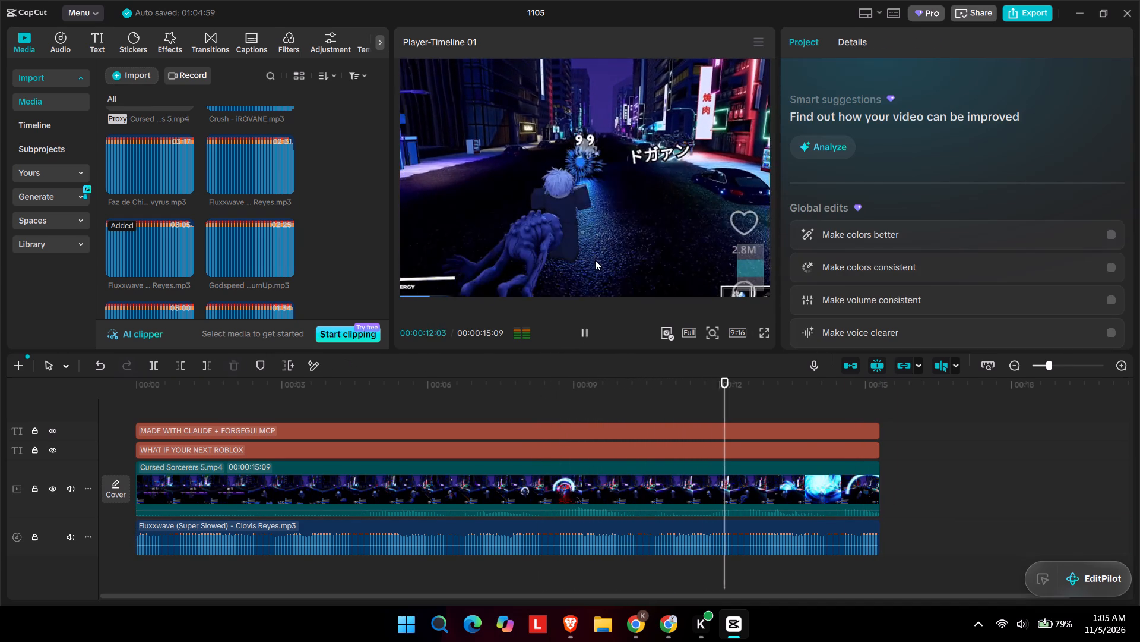
{"action": "left_click_drag", "start_coordinate": [591, 265], "coordinate": [600, 265]}
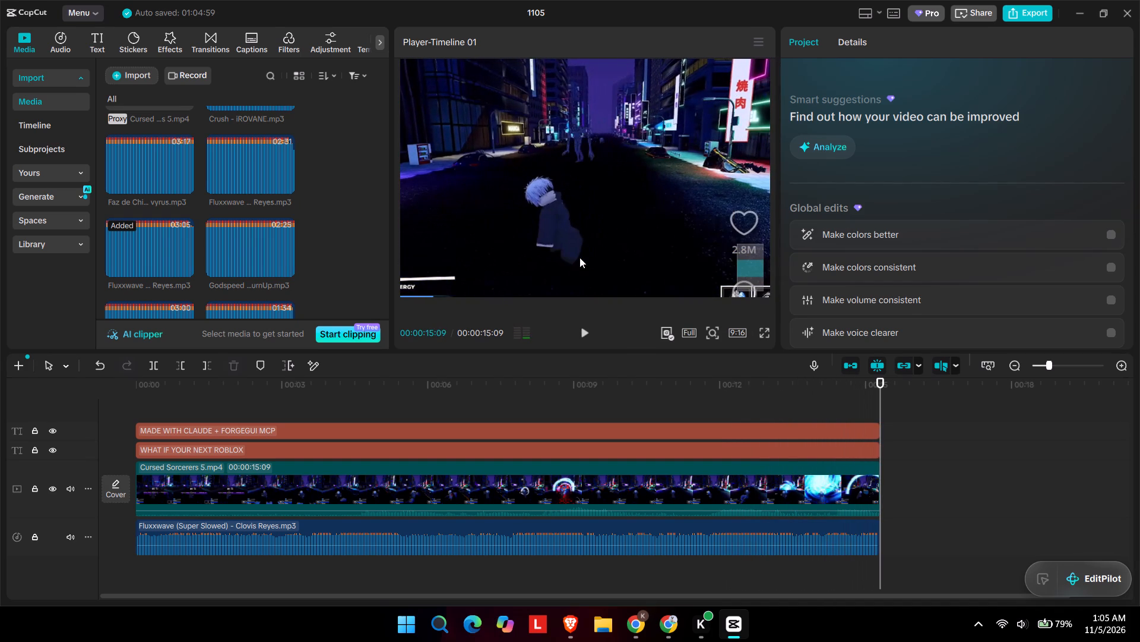
Give the Fluxxwave (Super Slowed) audio a 1.0 s fade-in and a 0.5 s fade-out.
{"action": "left_click_drag", "start_coordinate": [875, 535], "coordinate": [851, 530]}
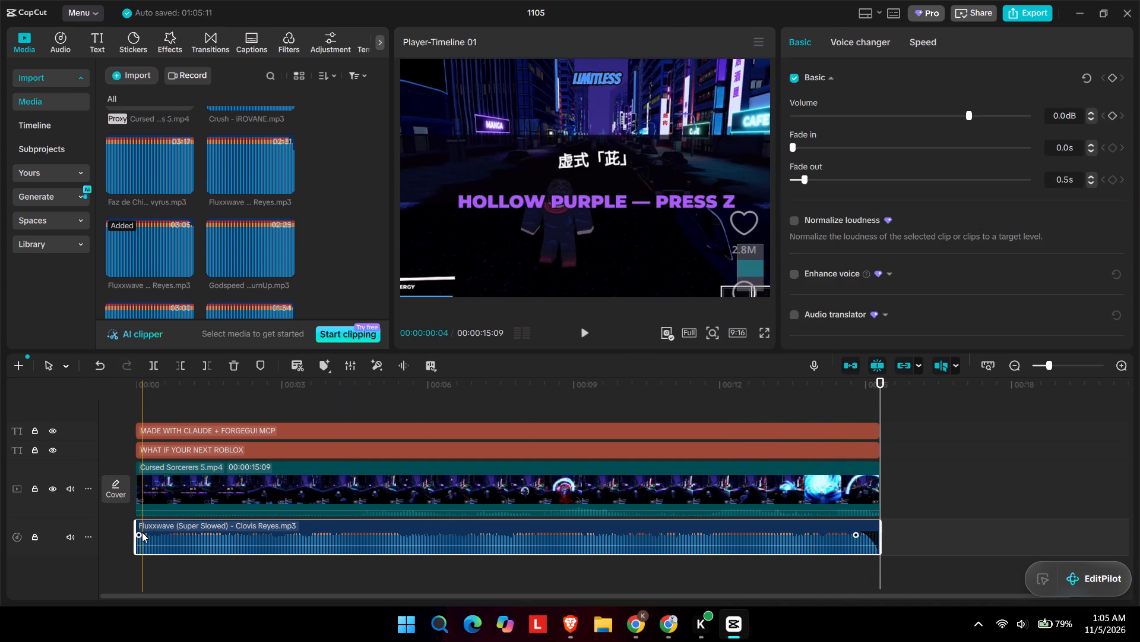
{"action": "left_click_drag", "start_coordinate": [140, 534], "coordinate": [191, 525]}
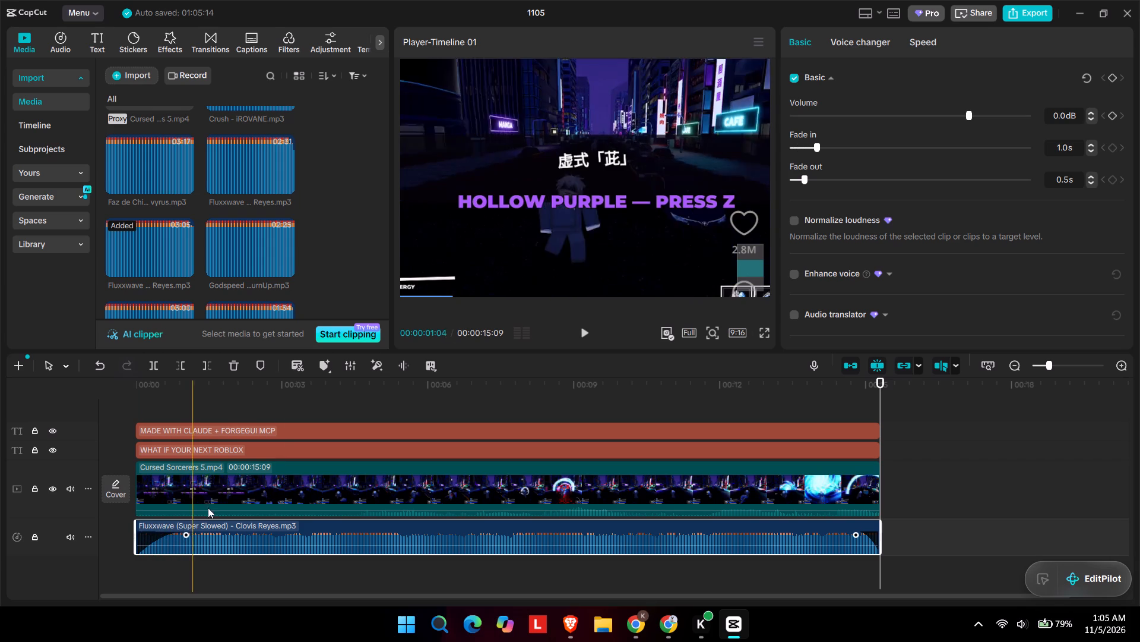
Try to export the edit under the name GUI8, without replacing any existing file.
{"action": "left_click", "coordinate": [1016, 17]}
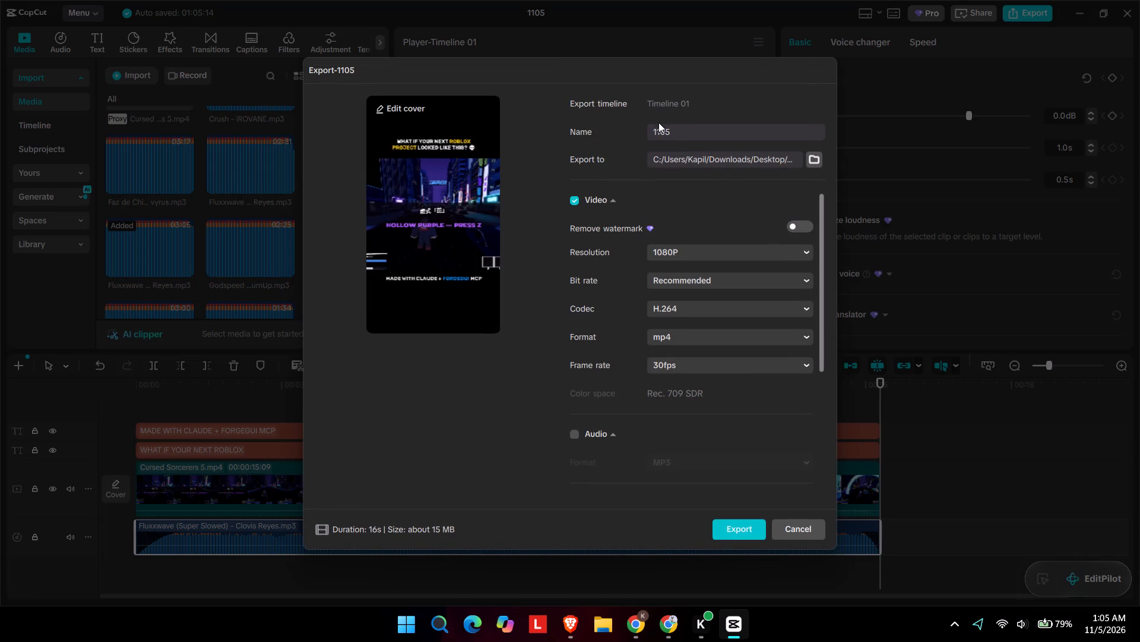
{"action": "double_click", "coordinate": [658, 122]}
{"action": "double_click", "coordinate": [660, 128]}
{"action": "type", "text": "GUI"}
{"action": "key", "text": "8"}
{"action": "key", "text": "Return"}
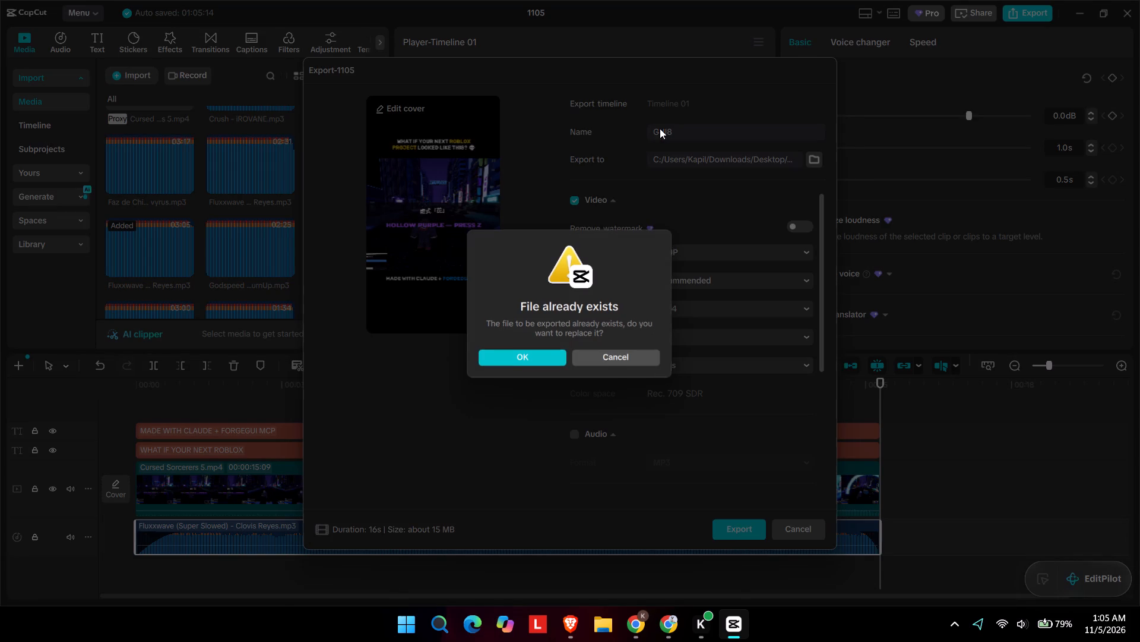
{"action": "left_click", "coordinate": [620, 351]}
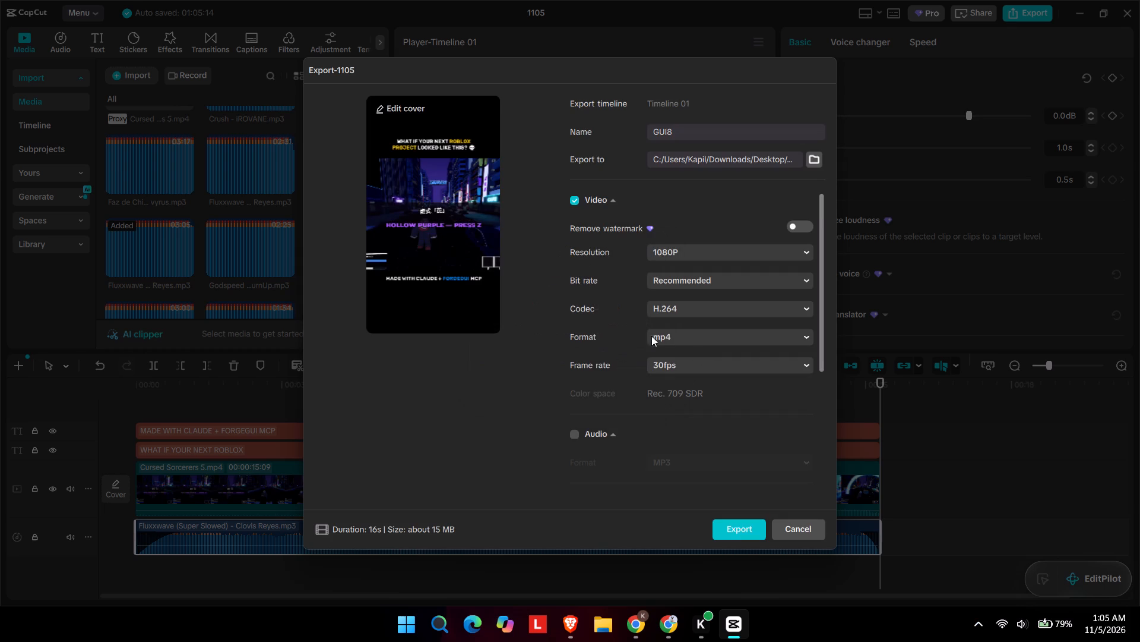
Rename the export GUI9, export the video with the current settings, and dismiss the sharing options.
{"action": "left_click", "coordinate": [698, 121]}
{"action": "left_click", "coordinate": [698, 125]}
{"action": "key", "text": "BackSpace"}
{"action": "key", "text": "9"}
{"action": "key", "text": "Return"}
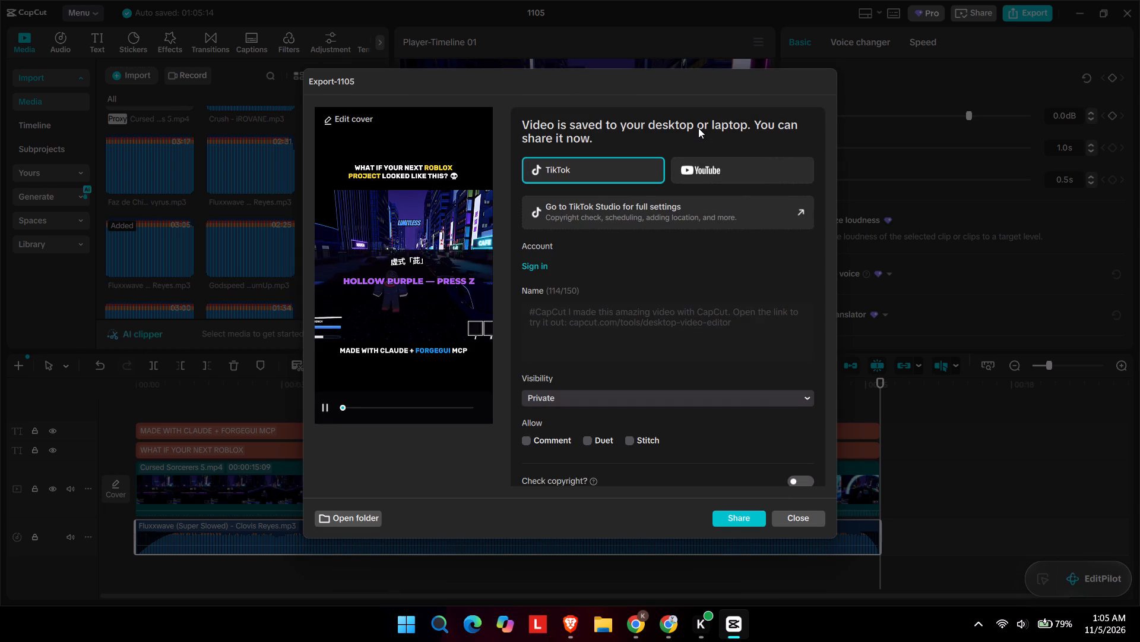
{"action": "left_click", "coordinate": [805, 515]}
Close the 1105 project editor and return to the CapCut home window.
{"action": "scroll", "coordinate": [398, 279], "scroll_direction": "up", "scroll_amount": 2}
{"action": "scroll", "coordinate": [578, 199], "scroll_direction": "down", "scroll_amount": 4, "text": "ctrl"}
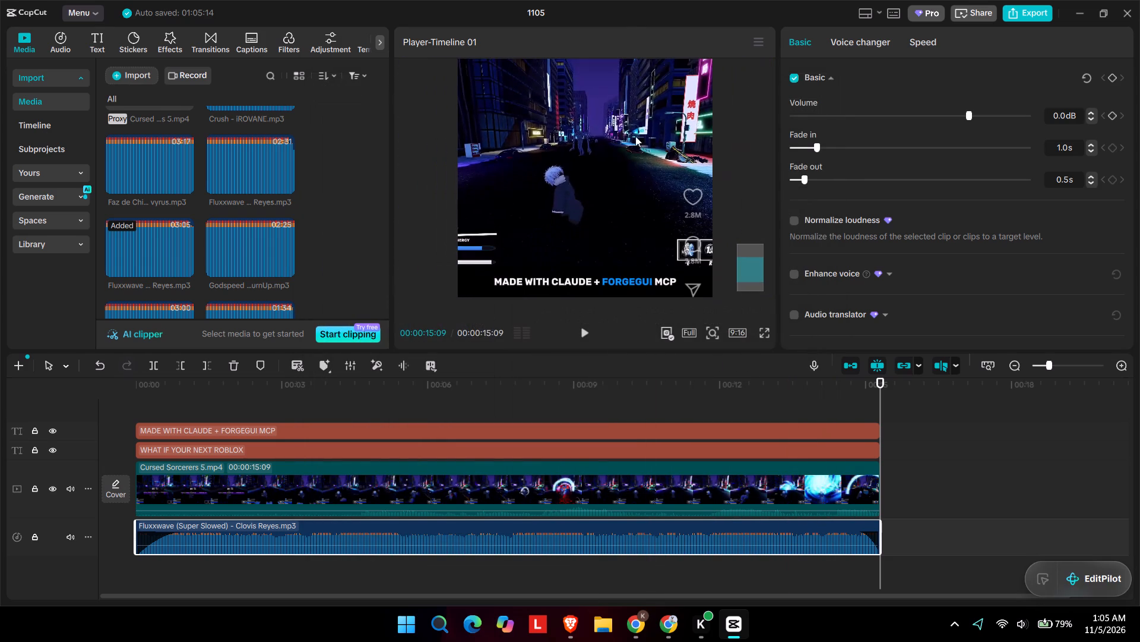
{"action": "left_click", "coordinate": [1125, 19]}
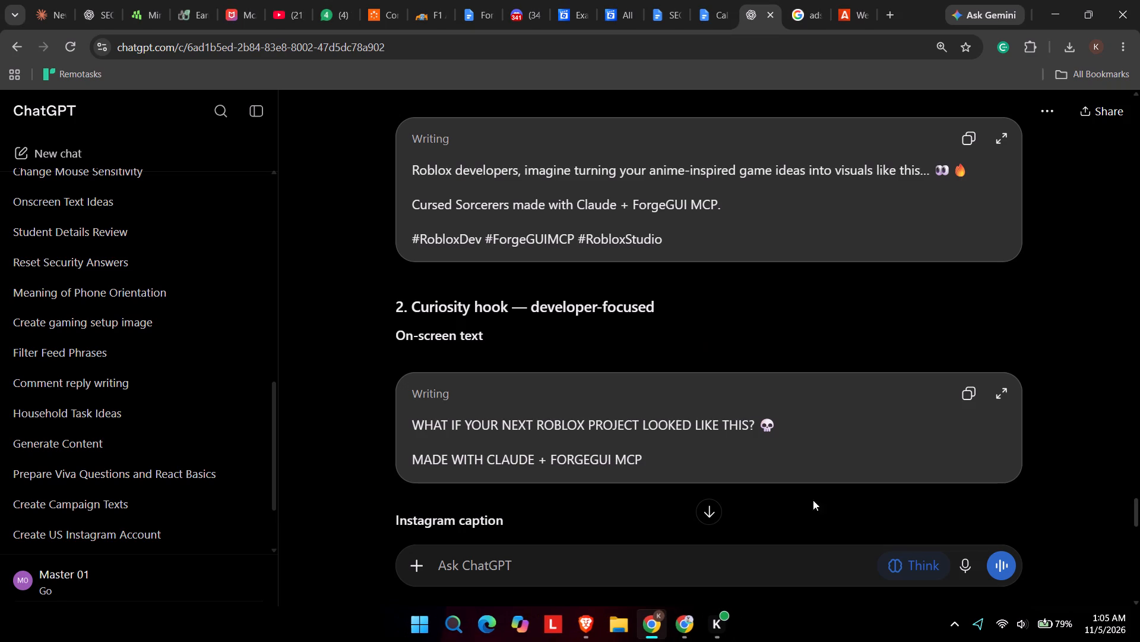
{"action": "left_click", "coordinate": [696, 622]}
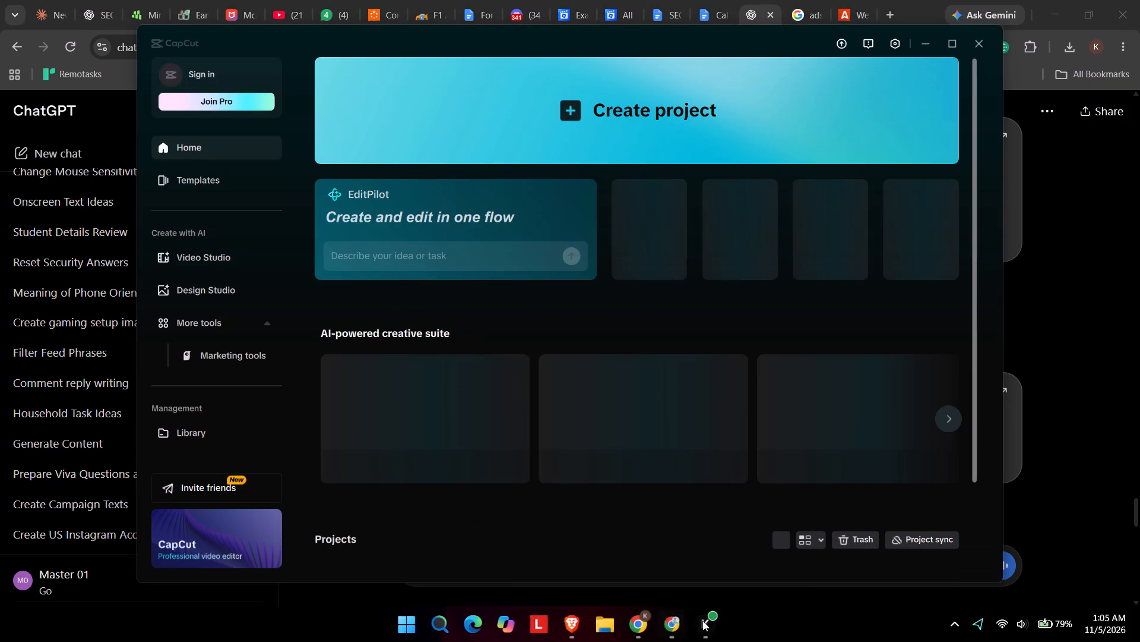